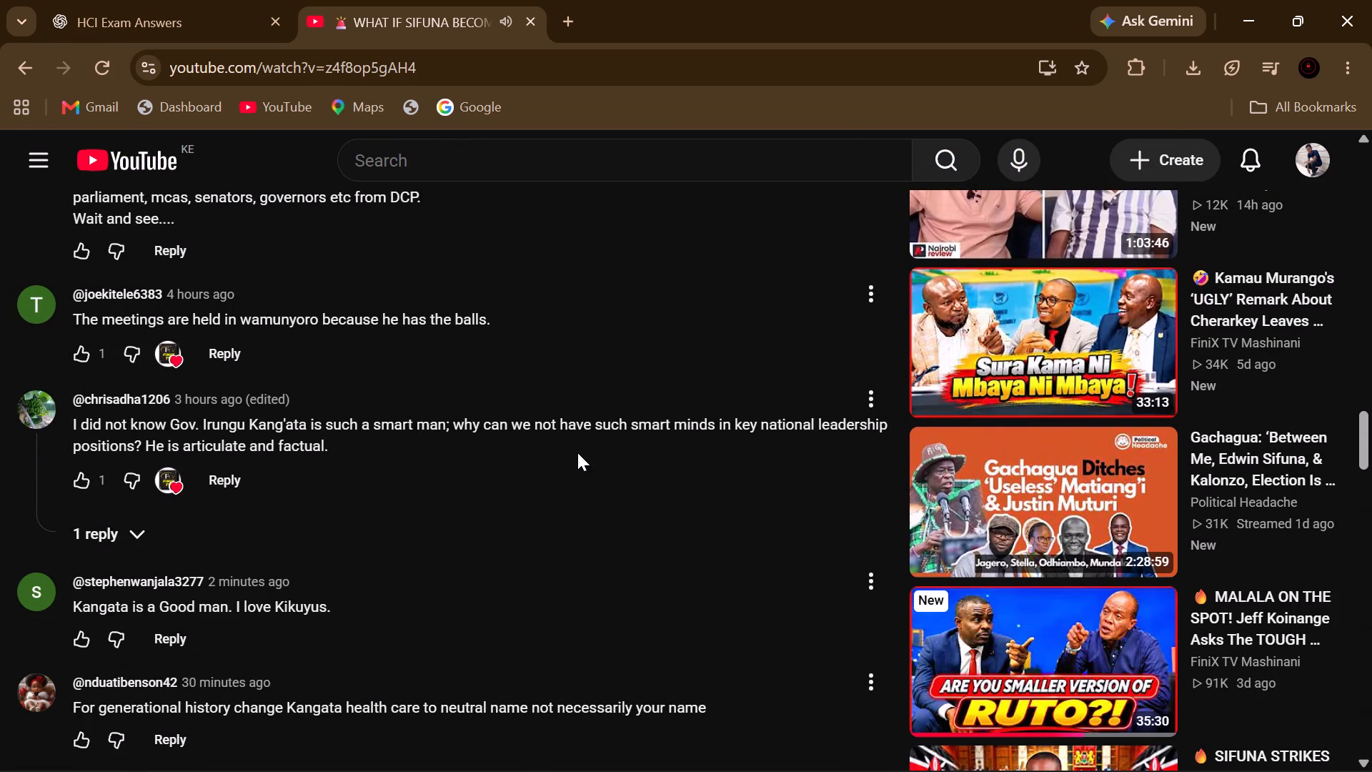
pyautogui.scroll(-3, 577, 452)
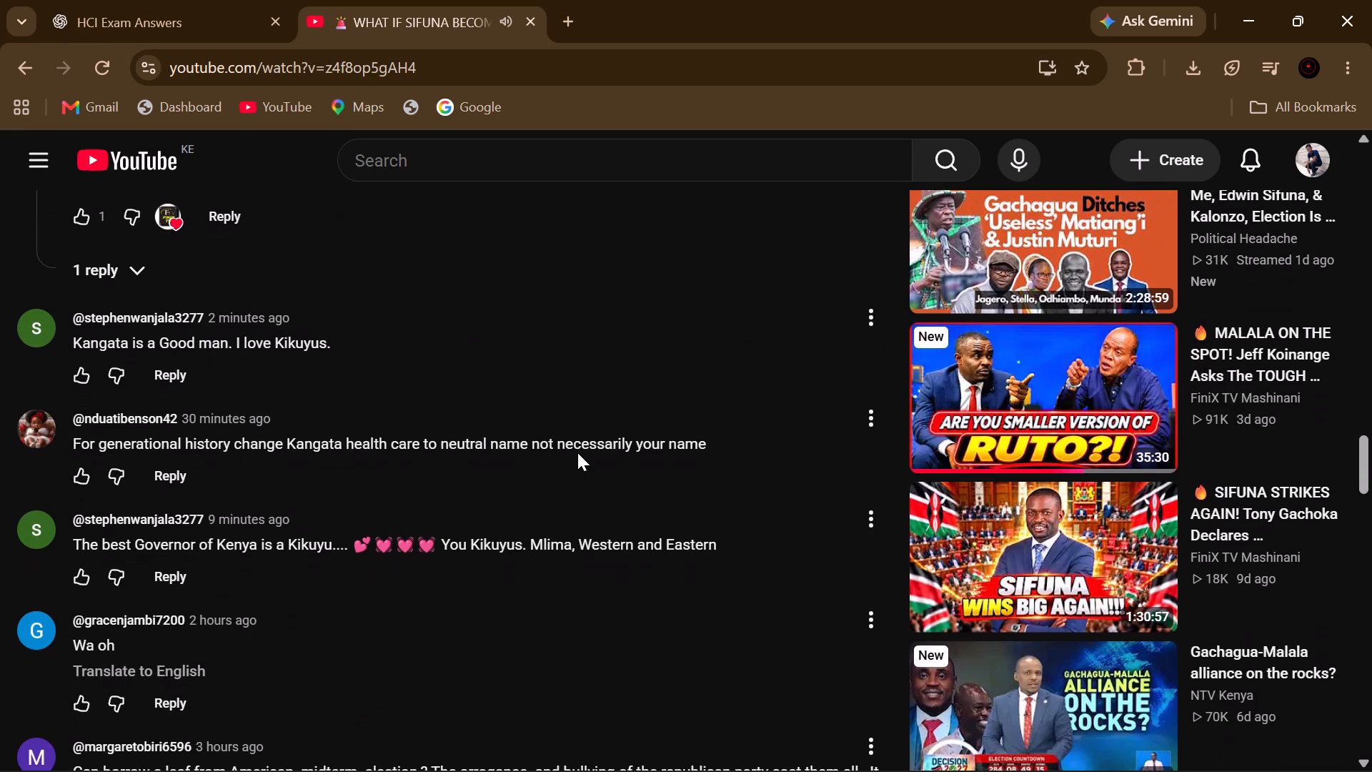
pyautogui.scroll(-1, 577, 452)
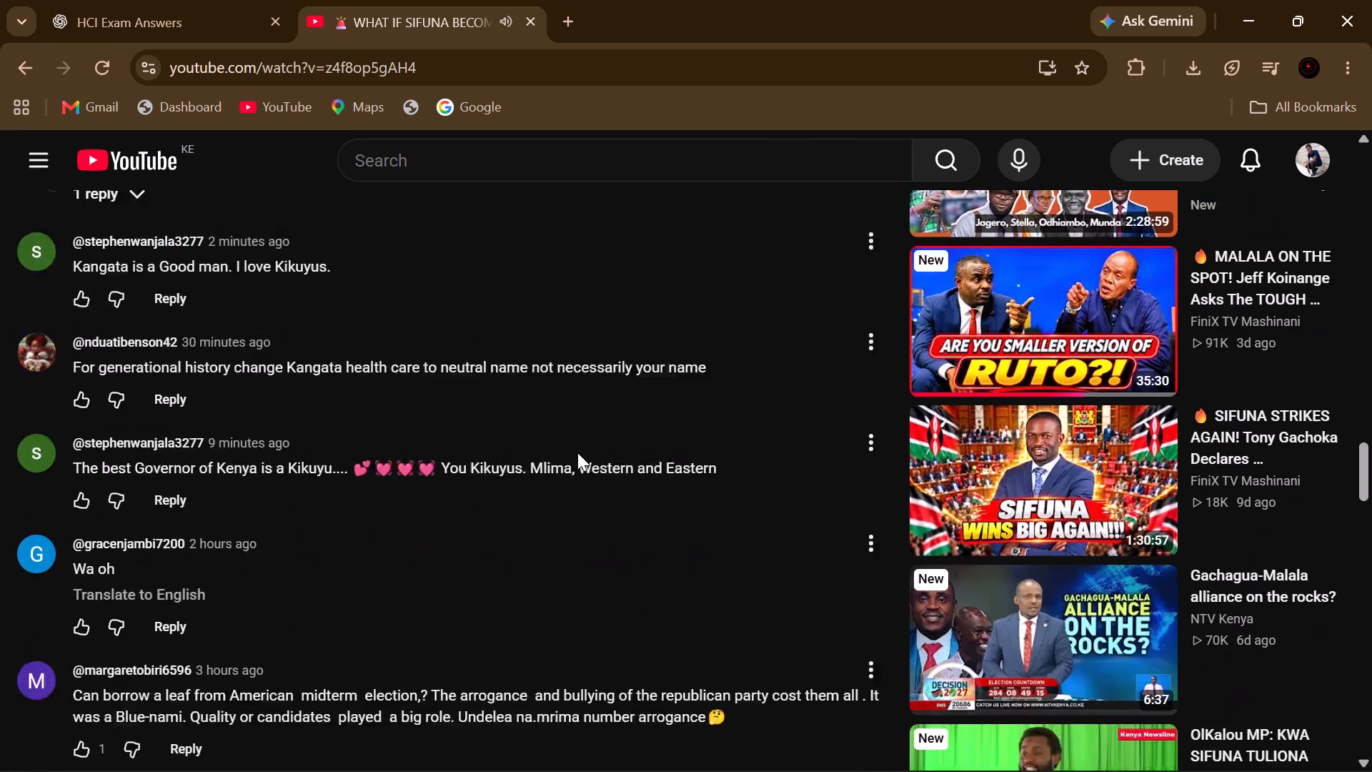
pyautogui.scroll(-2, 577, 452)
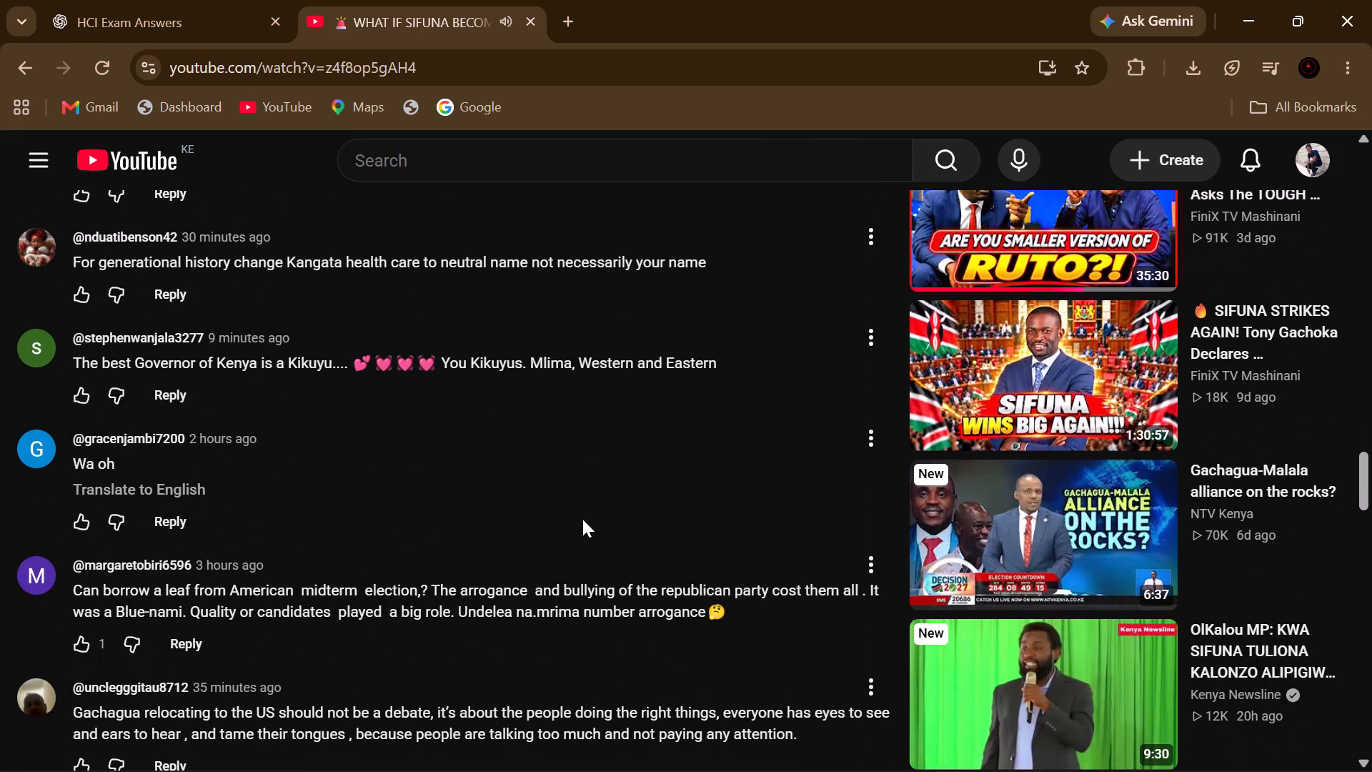
# Switch to the WorldQuant BRAIN sign-in window and complete the Persona biometric identity verification.
pyautogui.click(893, 752)
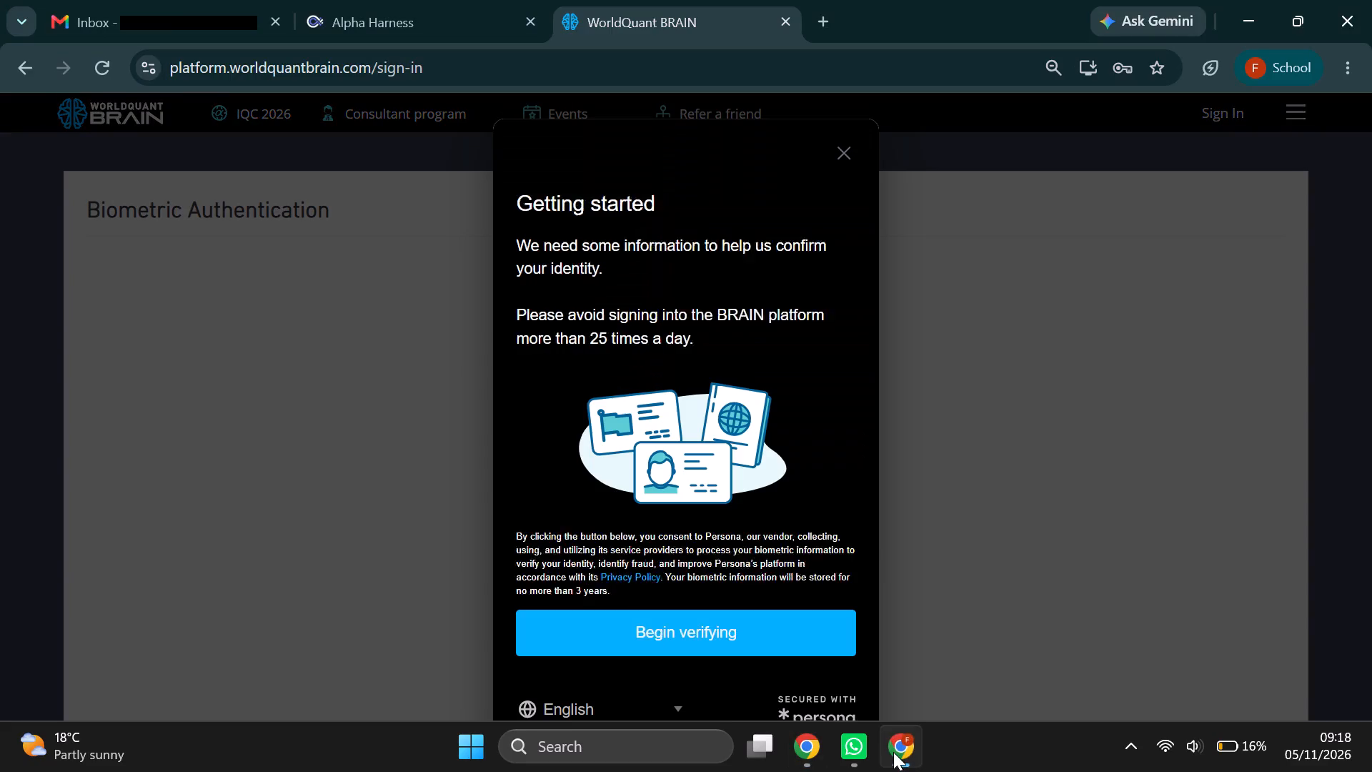
pyautogui.click(793, 635)
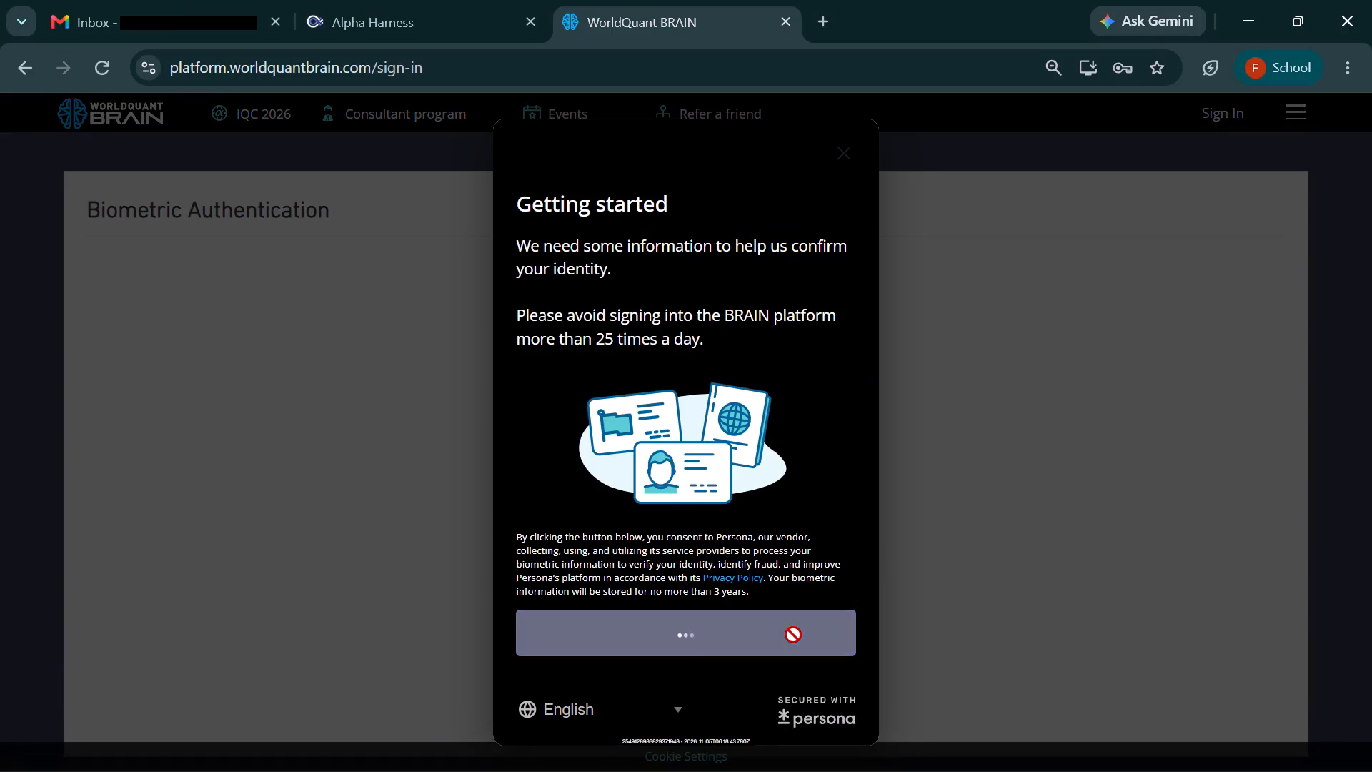
pyautogui.click(735, 505)
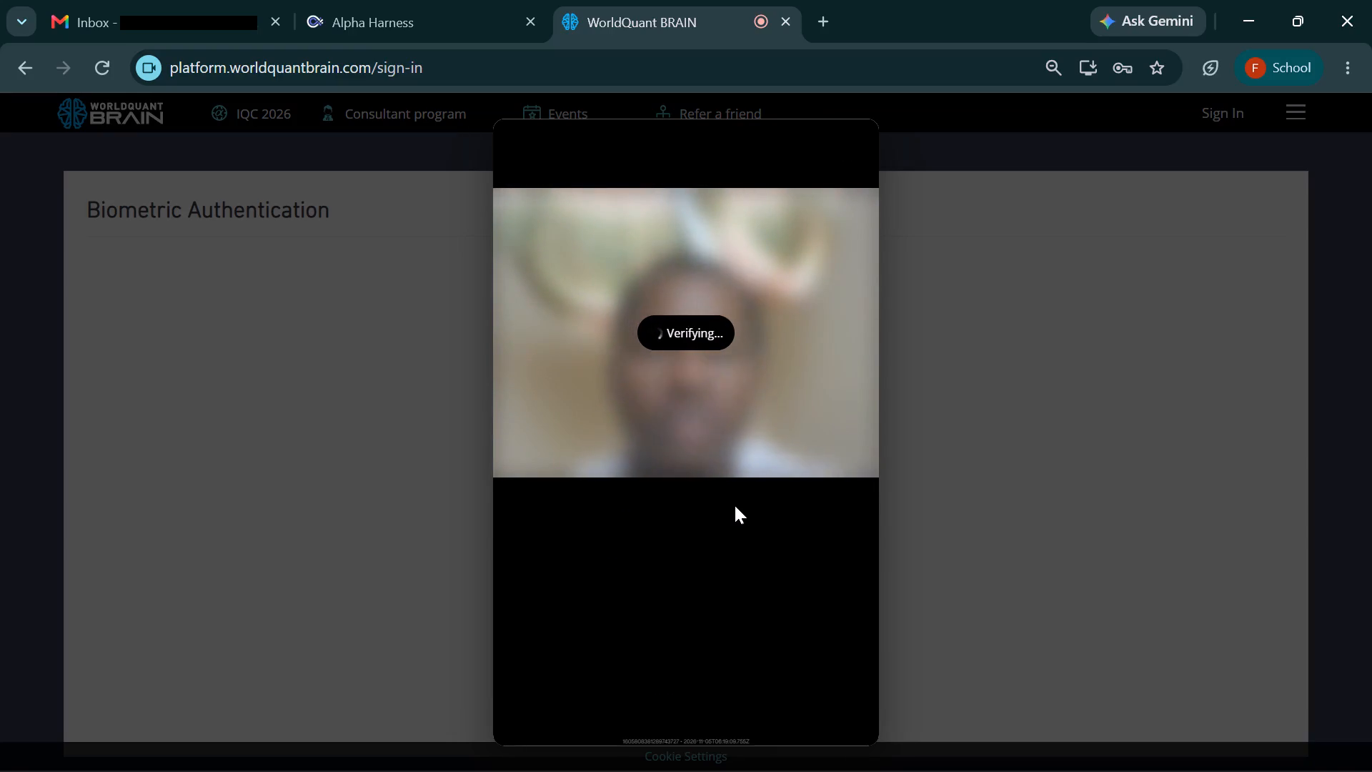
pyautogui.click(792, 743)
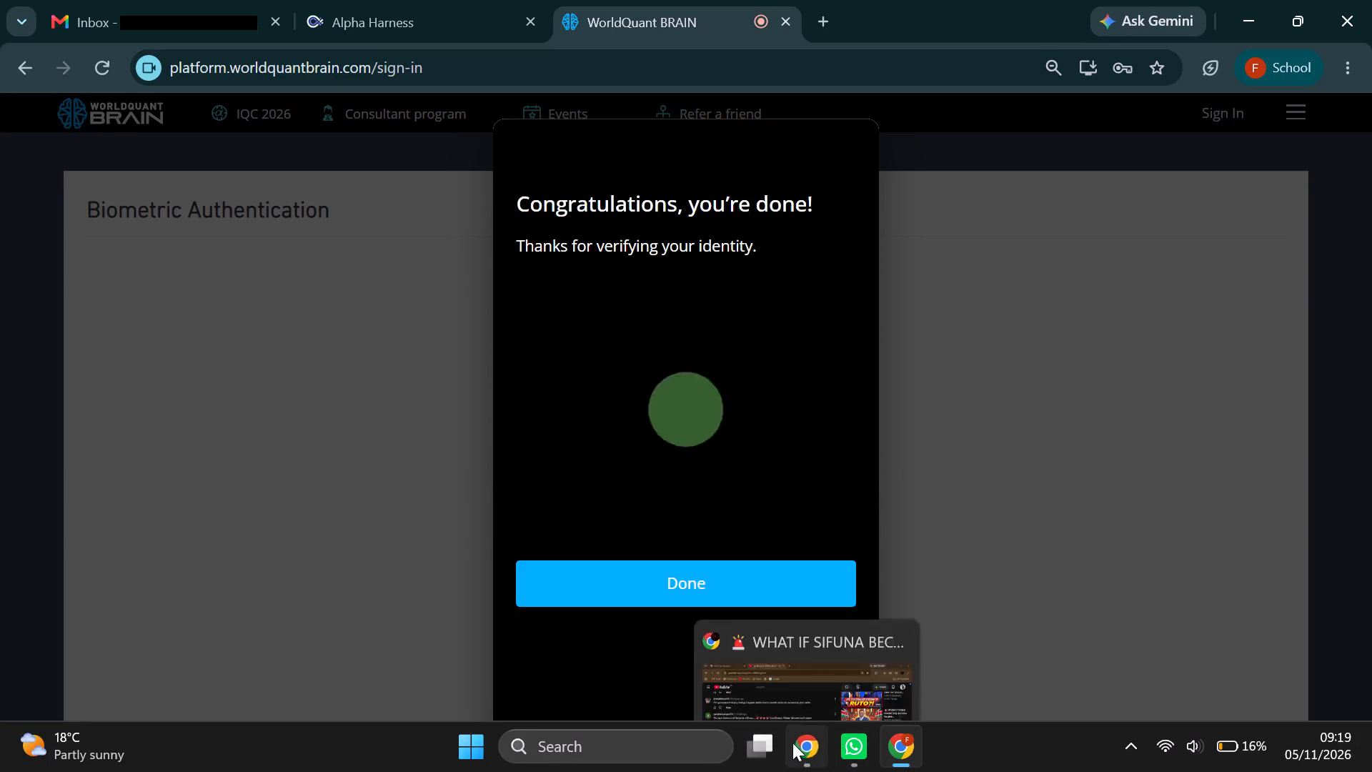
pyautogui.click(792, 743)
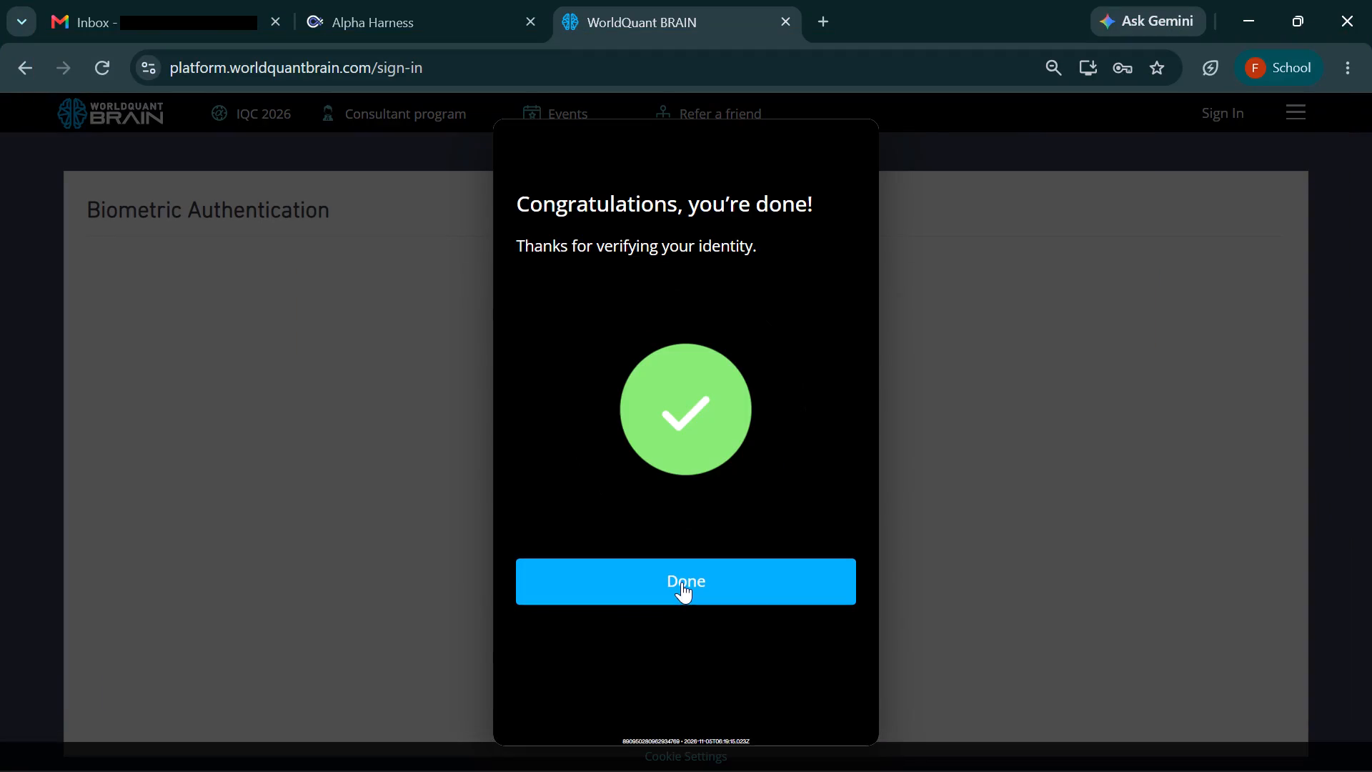
pyautogui.click(682, 582)
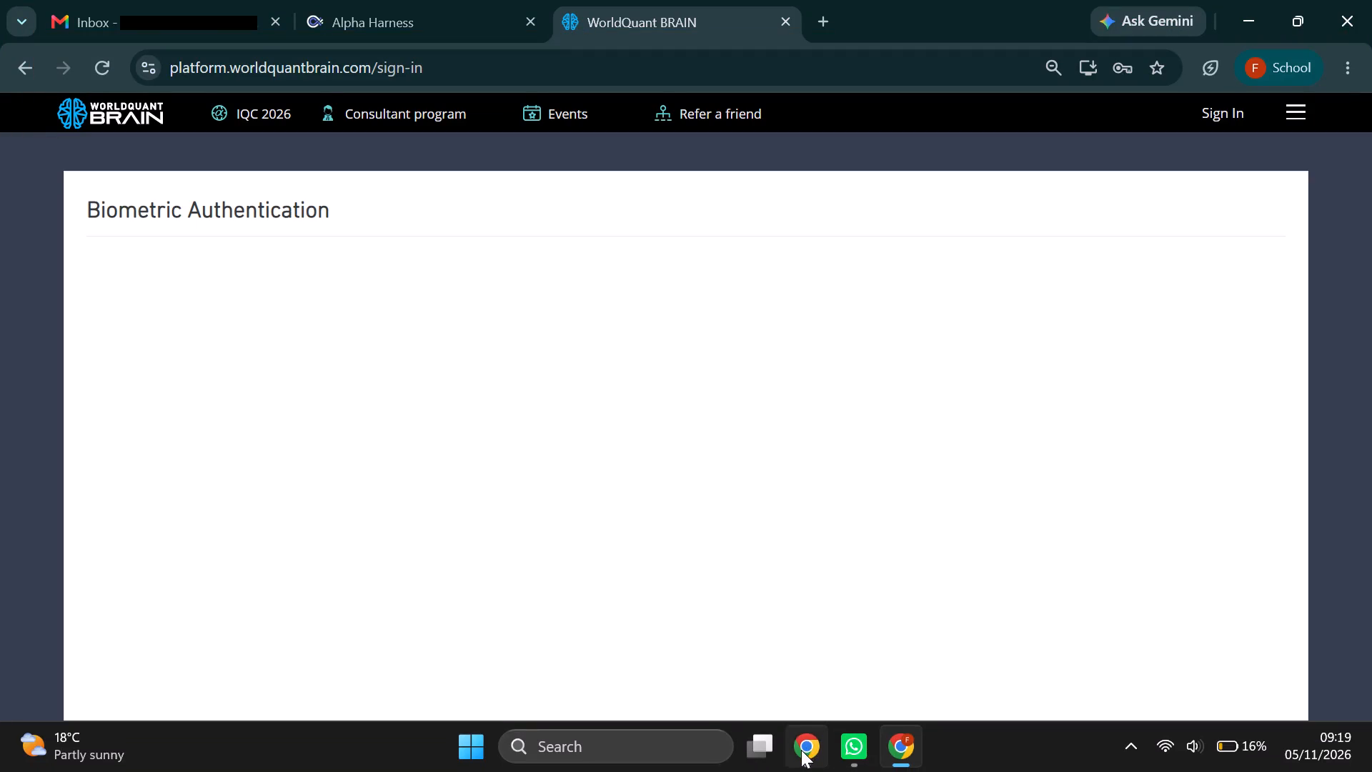
# Switch back to the YouTube window and read further through the viewer comments under the video.
pyautogui.click(801, 750)
pyautogui.scroll(-1, 615, 477)
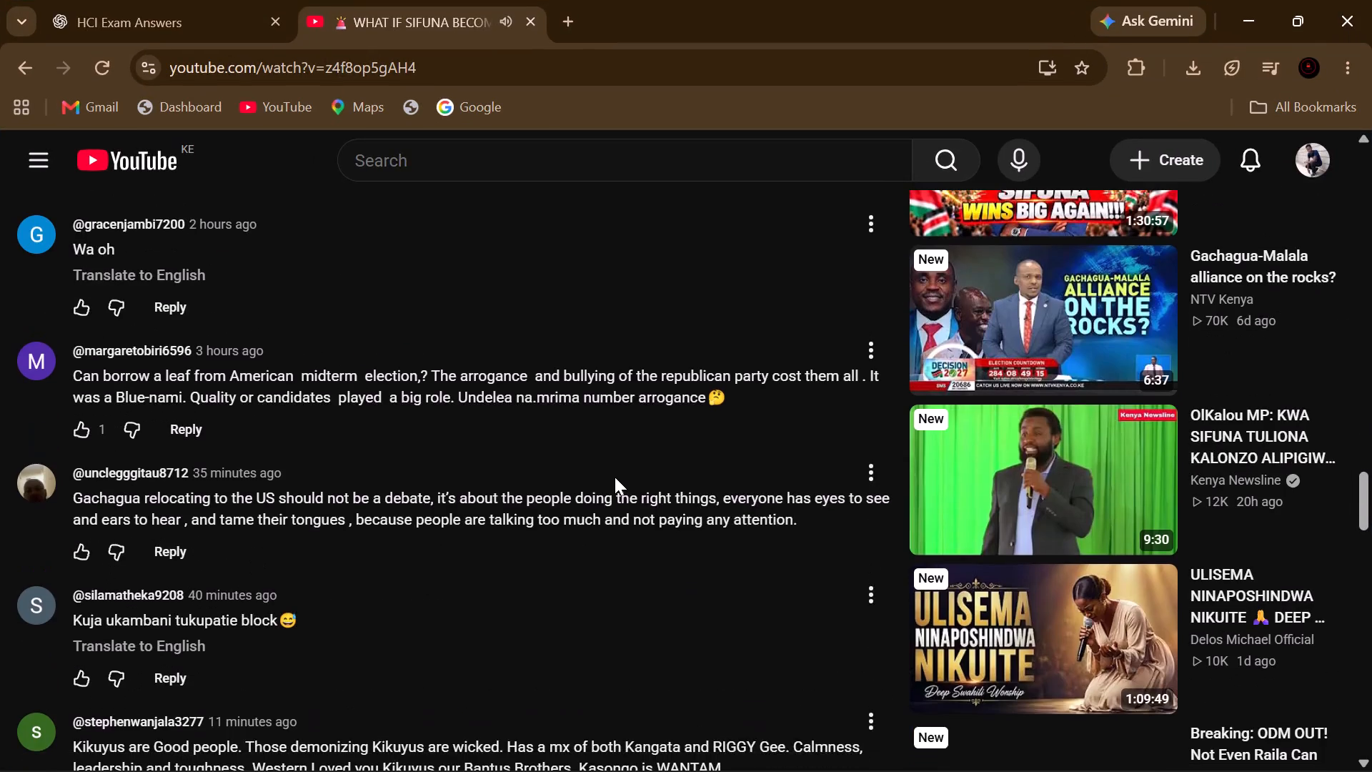
pyautogui.scroll(-2, 615, 477)
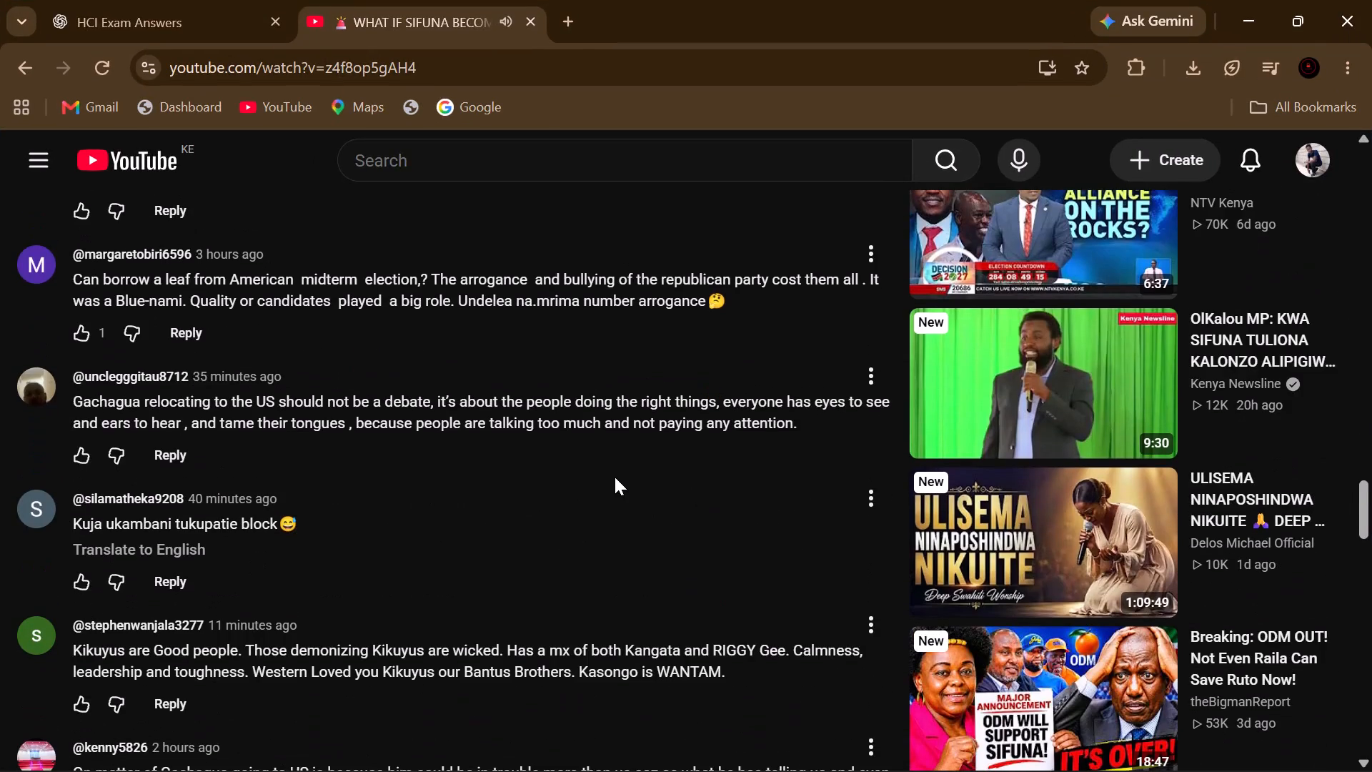
pyautogui.scroll(-3, 615, 477)
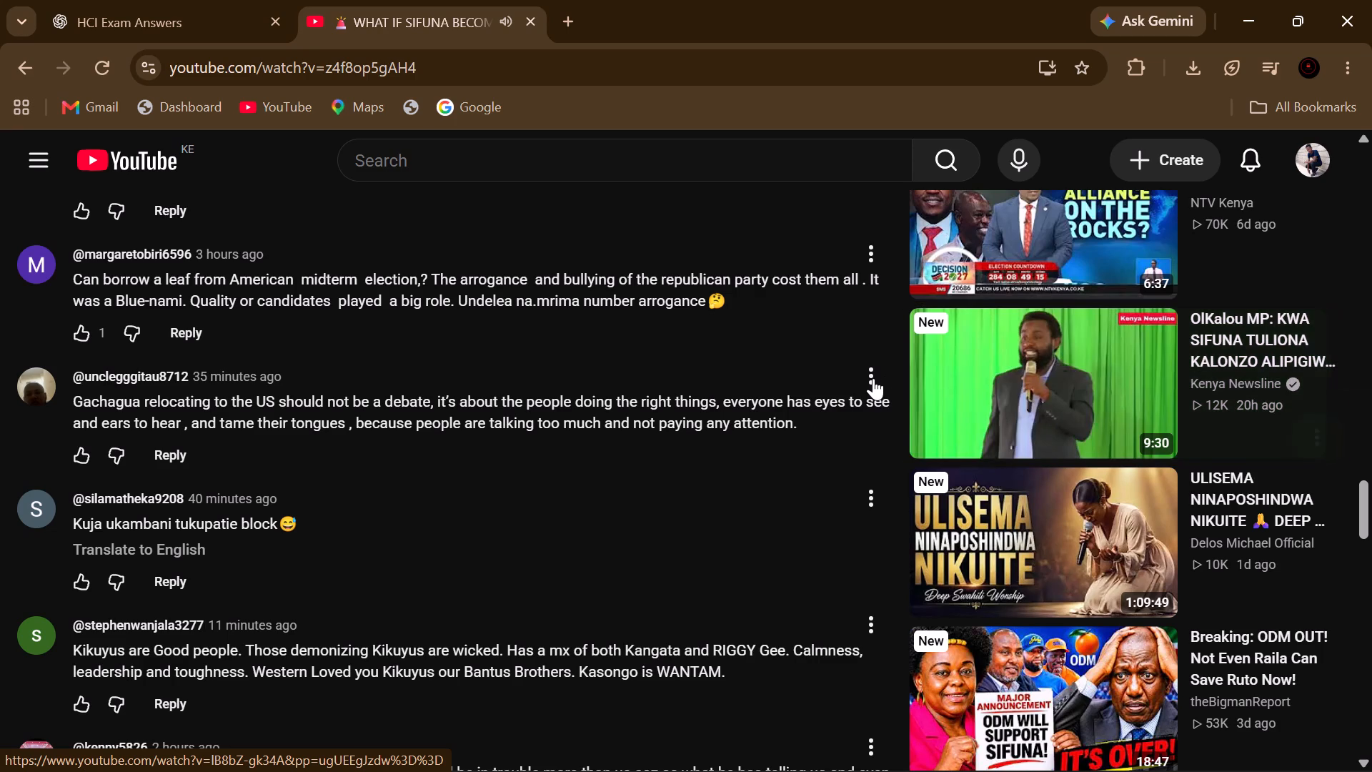
pyautogui.scroll(-7, 873, 378)
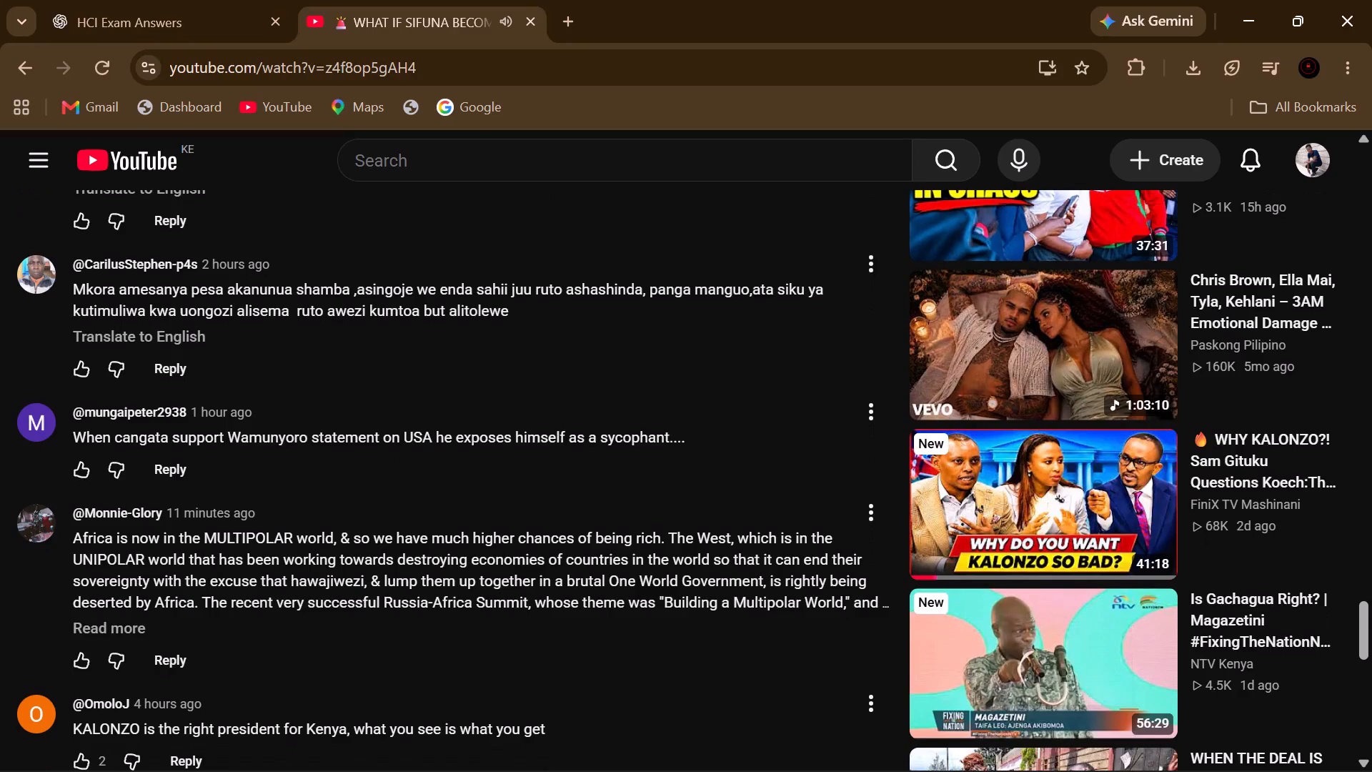
# Return to the WorldQuant BRAIN window and read the "Combined Alpha Performance updated" announcement from the notifications.
pyautogui.click(904, 743)
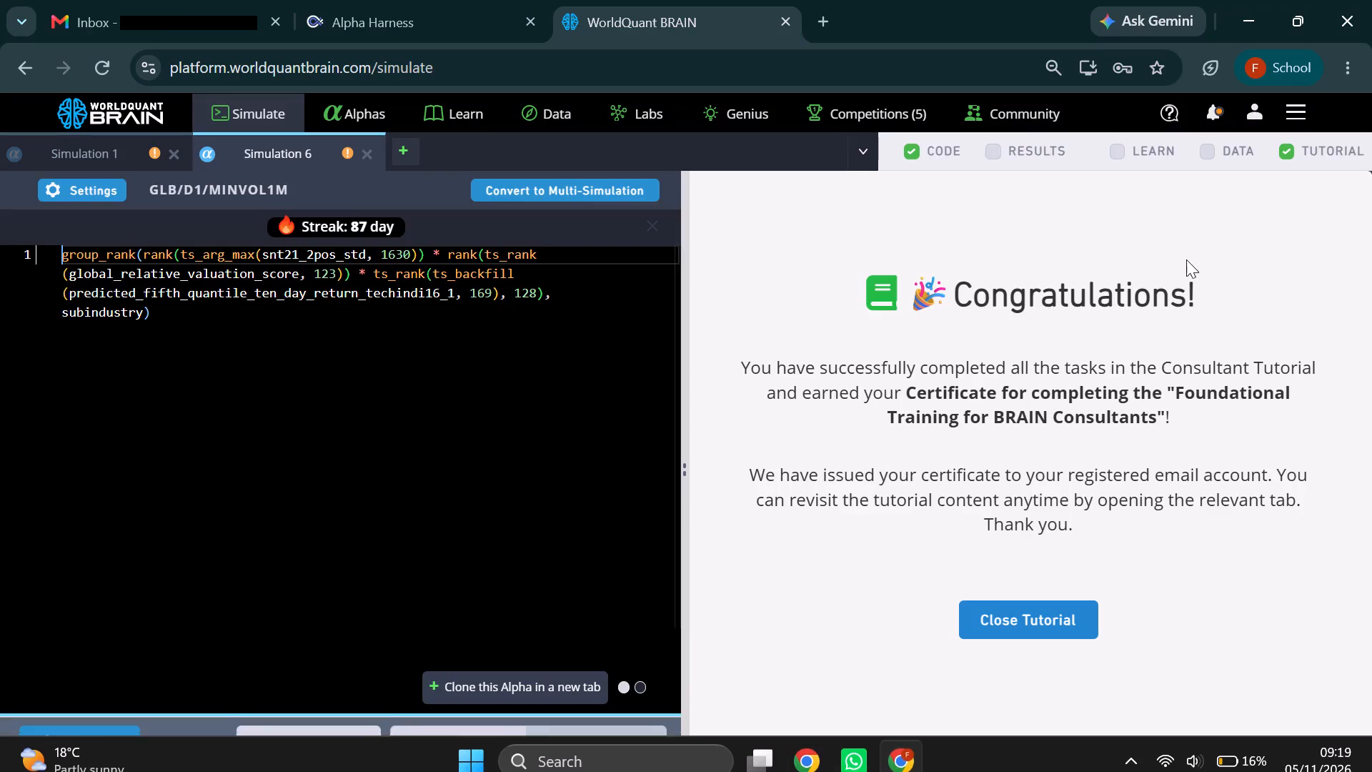
pyautogui.click(1218, 109)
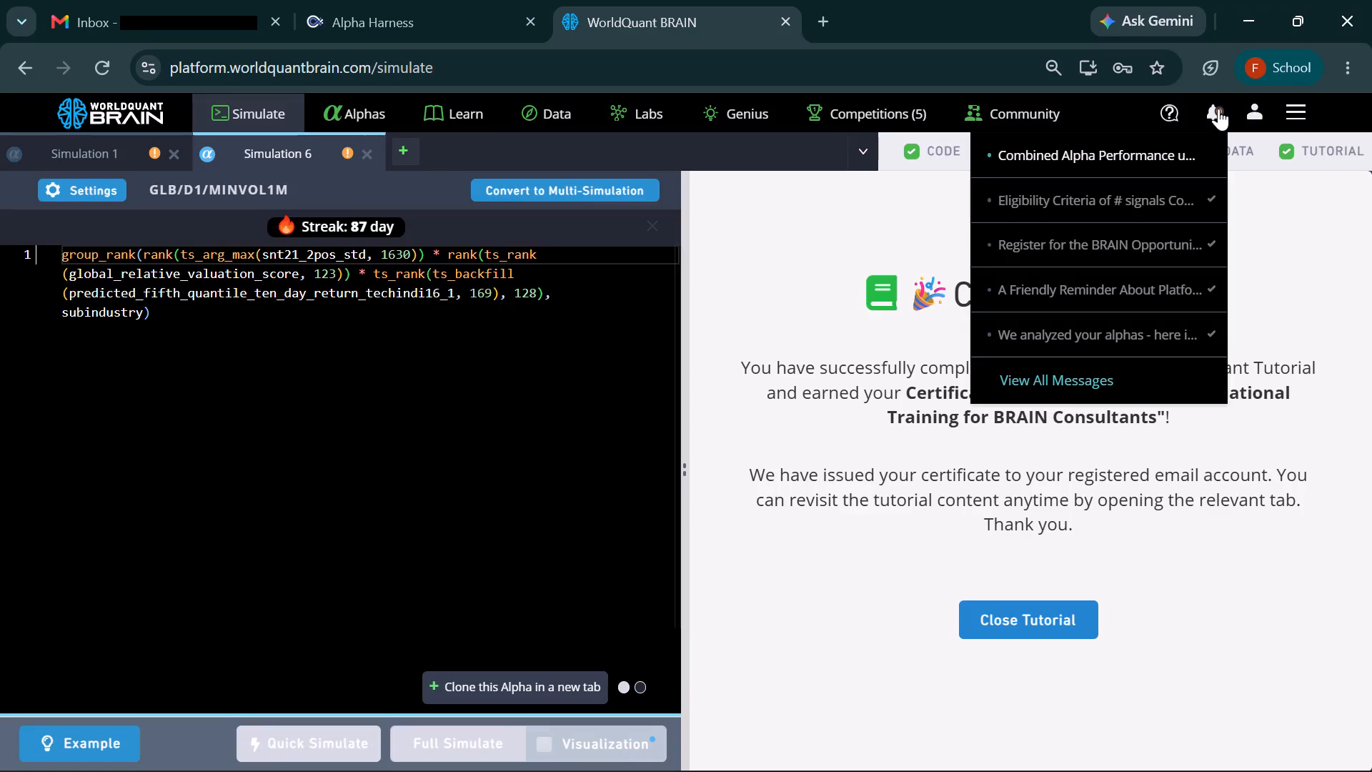
pyautogui.click(1145, 152)
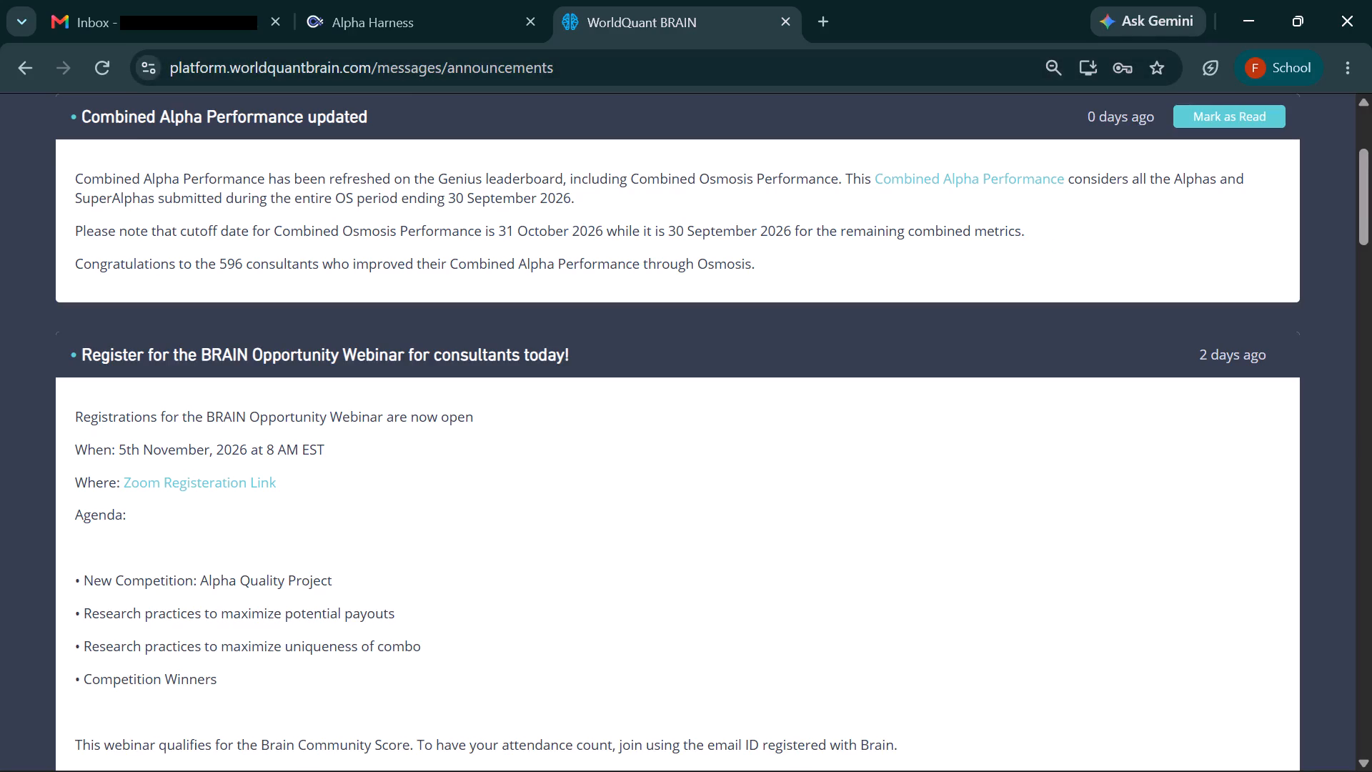
pyautogui.scroll(5, 359, 206)
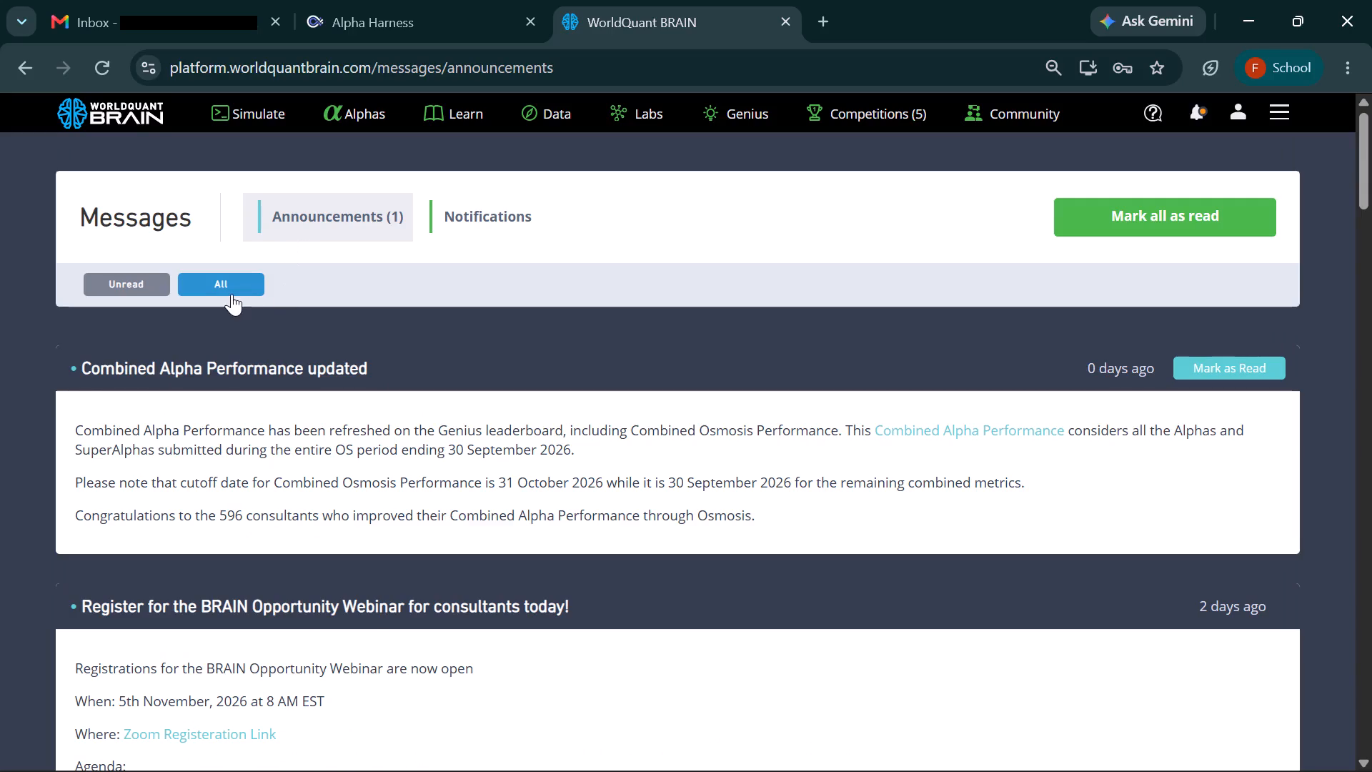
# Open the WorldQuant BRAIN home dashboard.
pyautogui.click(66, 113)
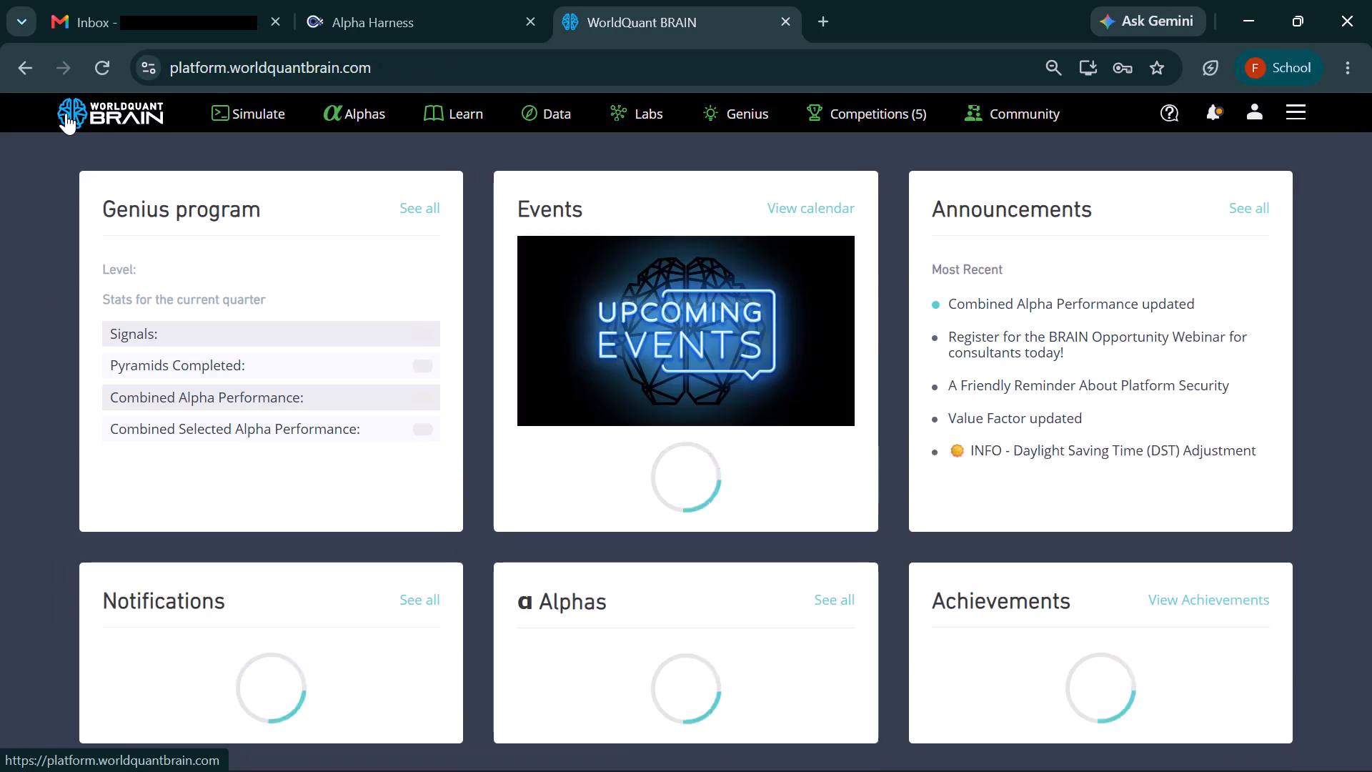
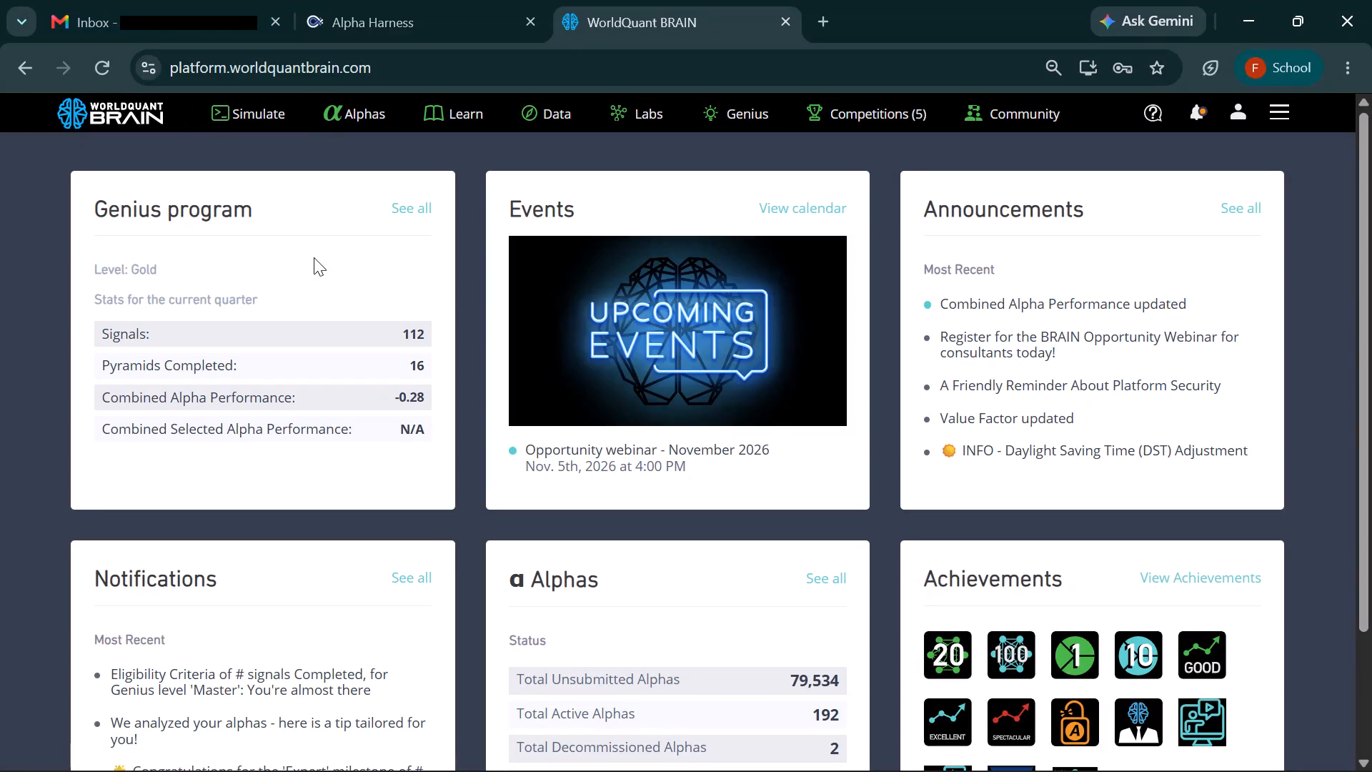
# Look over the dashboard cards, open the full list of messages from the notifications and read the announcements.
pyautogui.scroll(-1, 314, 257)
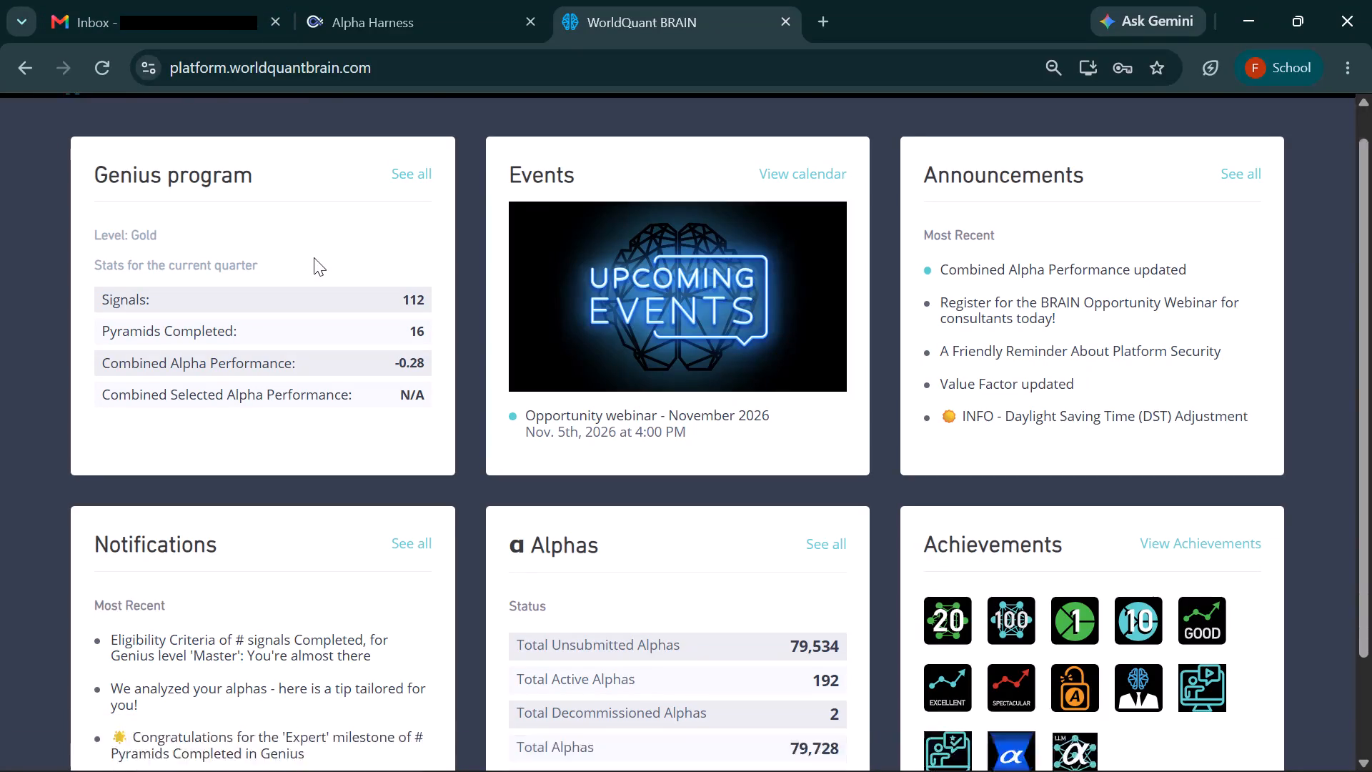
pyautogui.scroll(-2, 314, 257)
pyautogui.scroll(5, 314, 257)
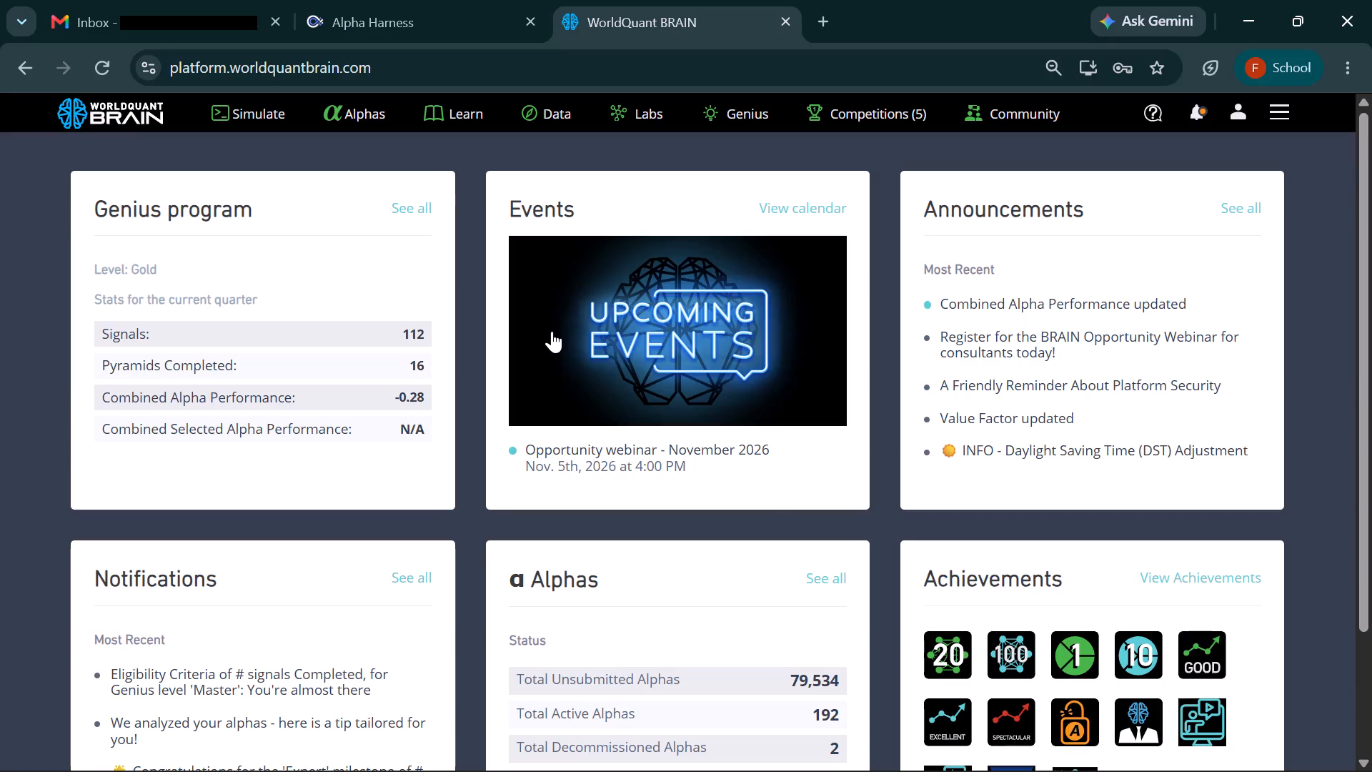
pyautogui.click(1200, 108)
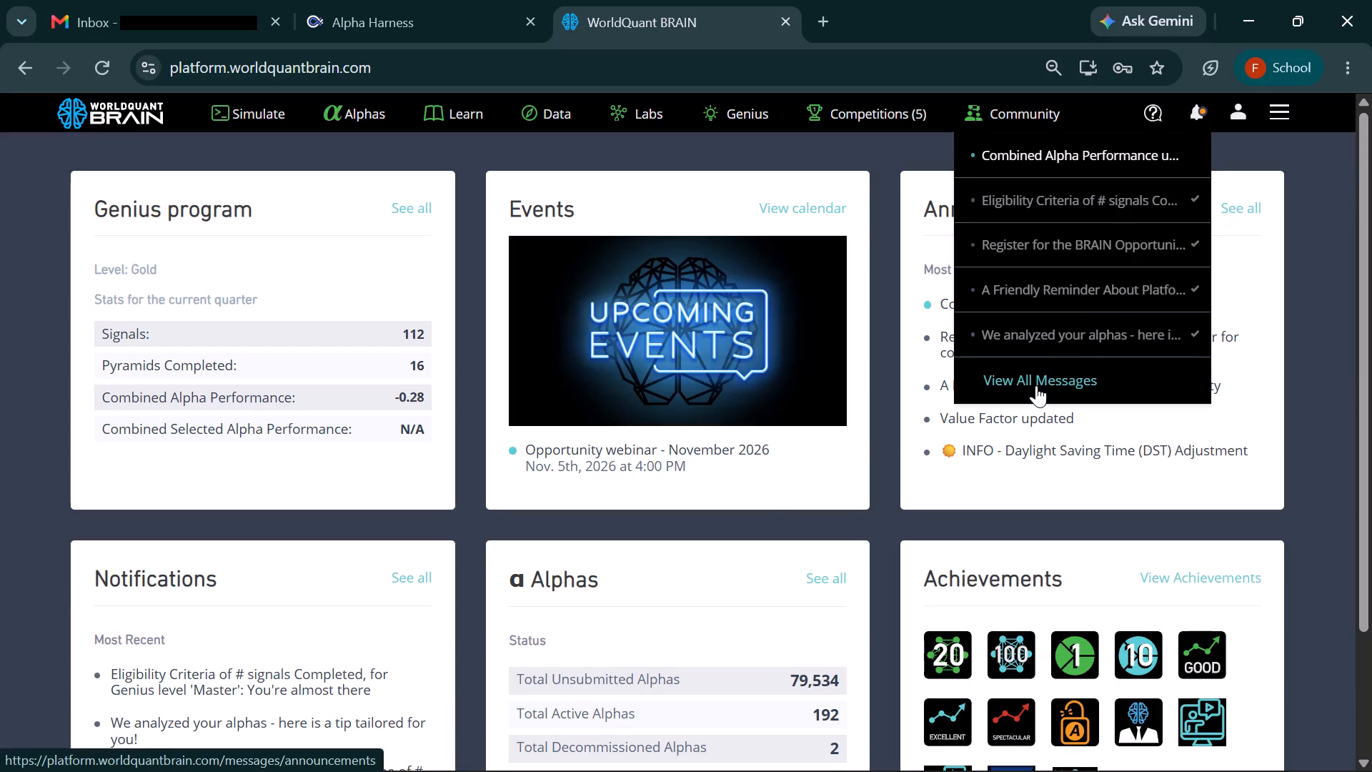
pyautogui.click(1036, 385)
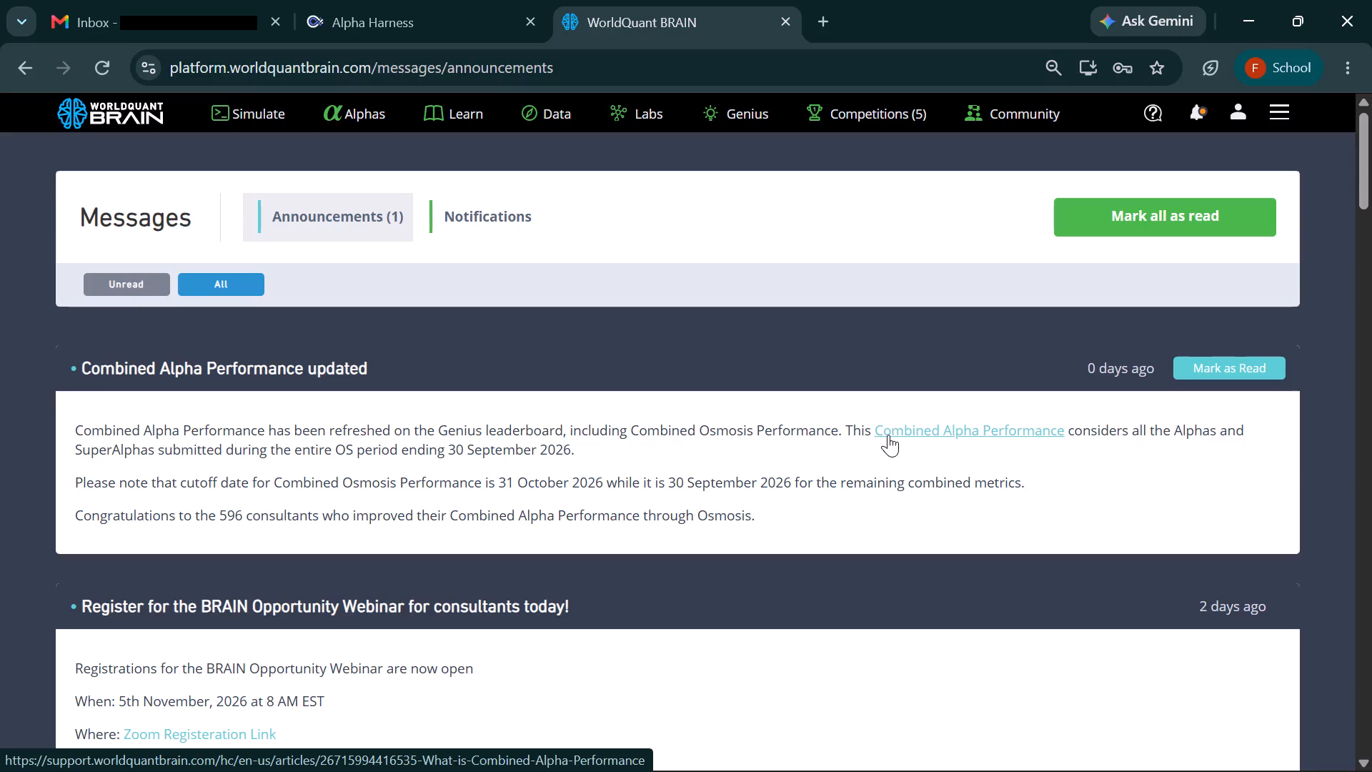
pyautogui.scroll(-2, 888, 435)
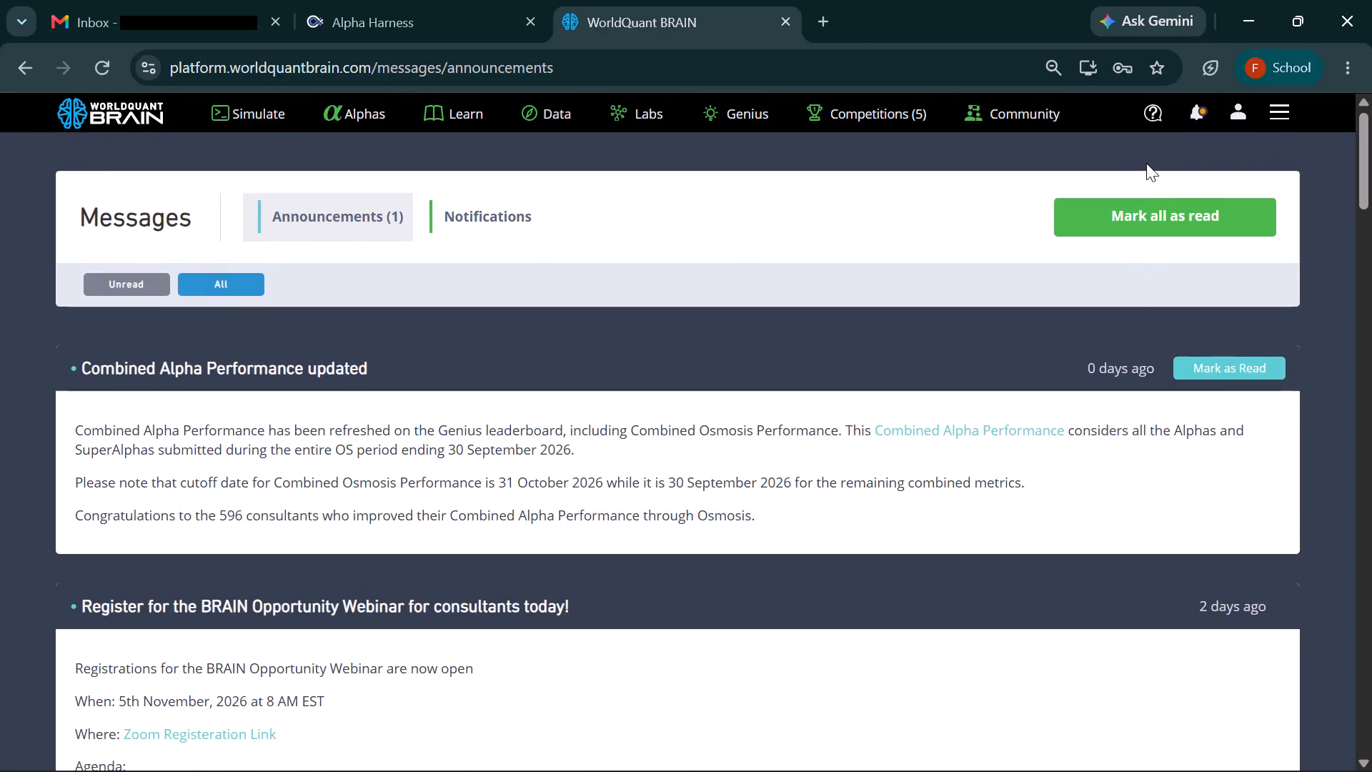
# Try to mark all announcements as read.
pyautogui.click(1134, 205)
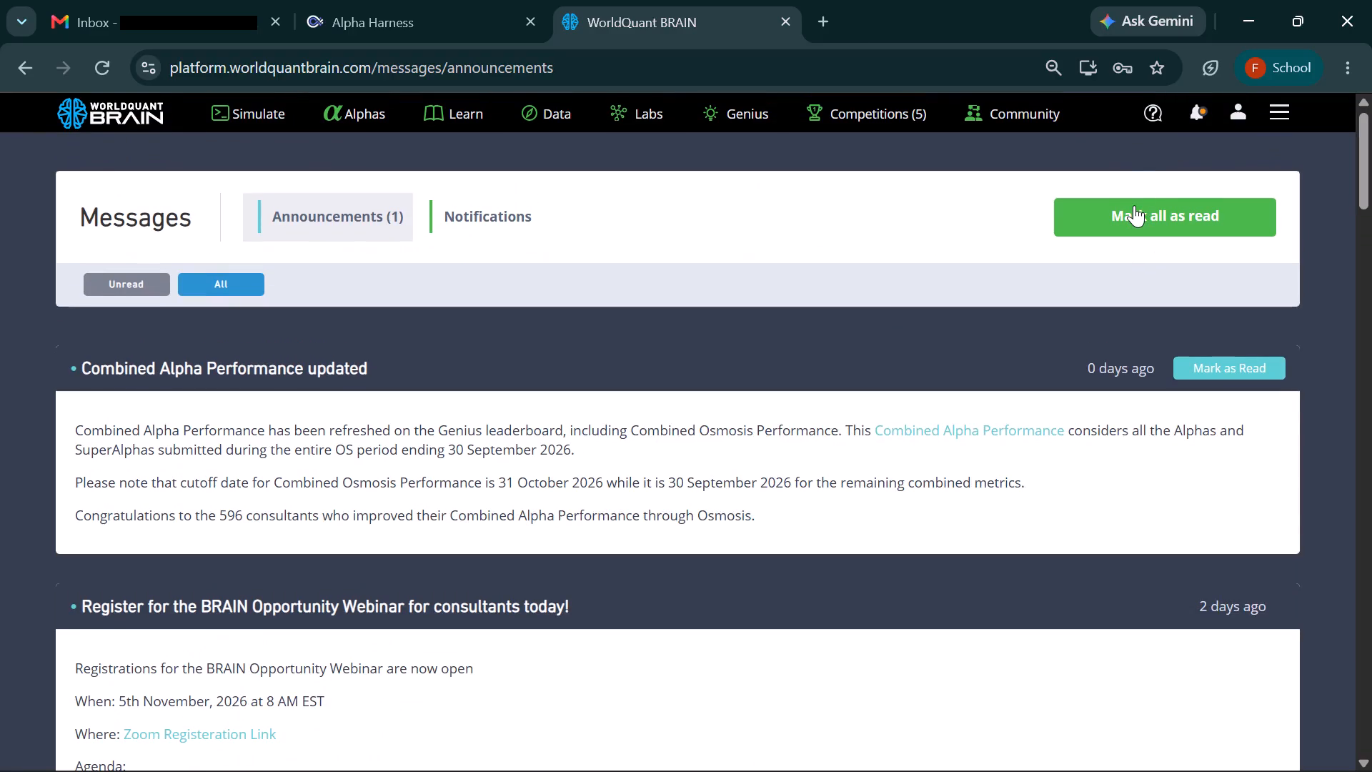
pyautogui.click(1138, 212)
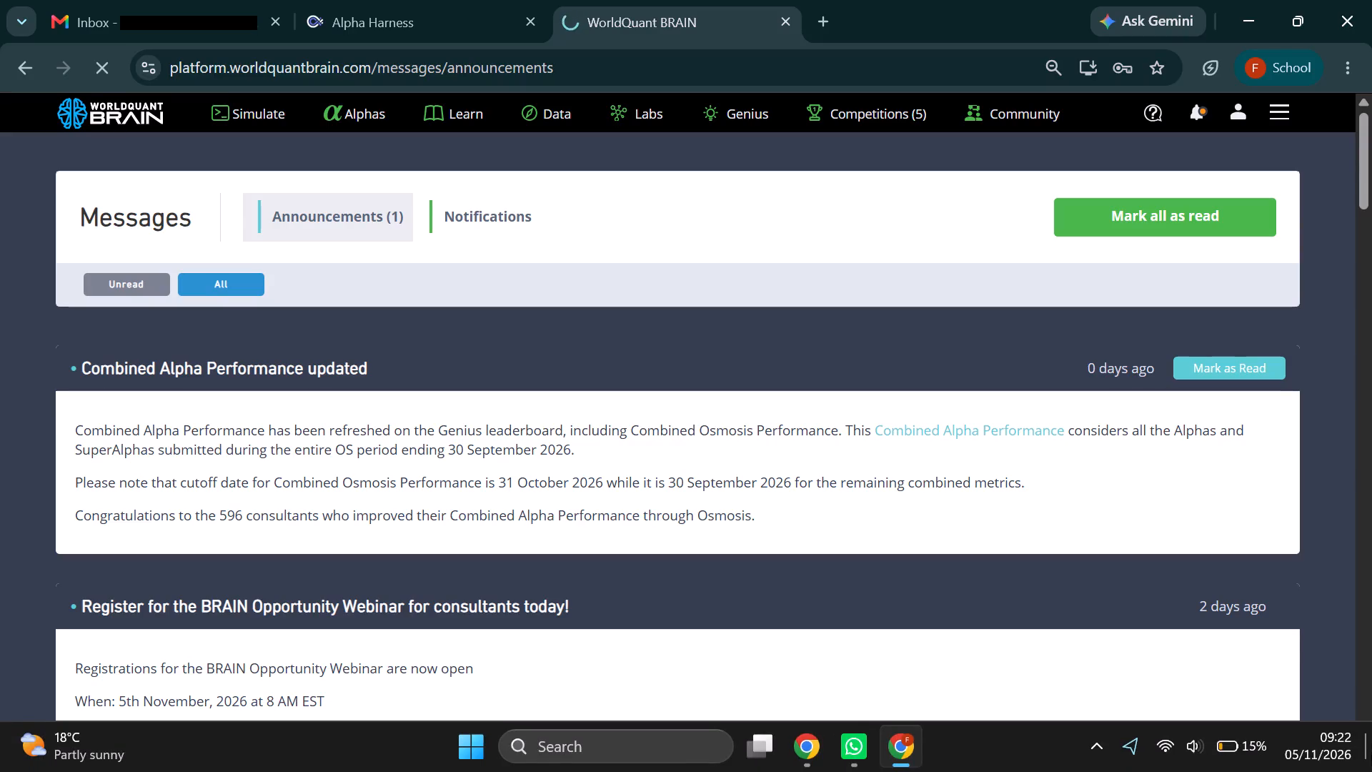
# Switch to the YouTube window and look over the playing video, its description and the viewer comments.
pyautogui.click(810, 751)
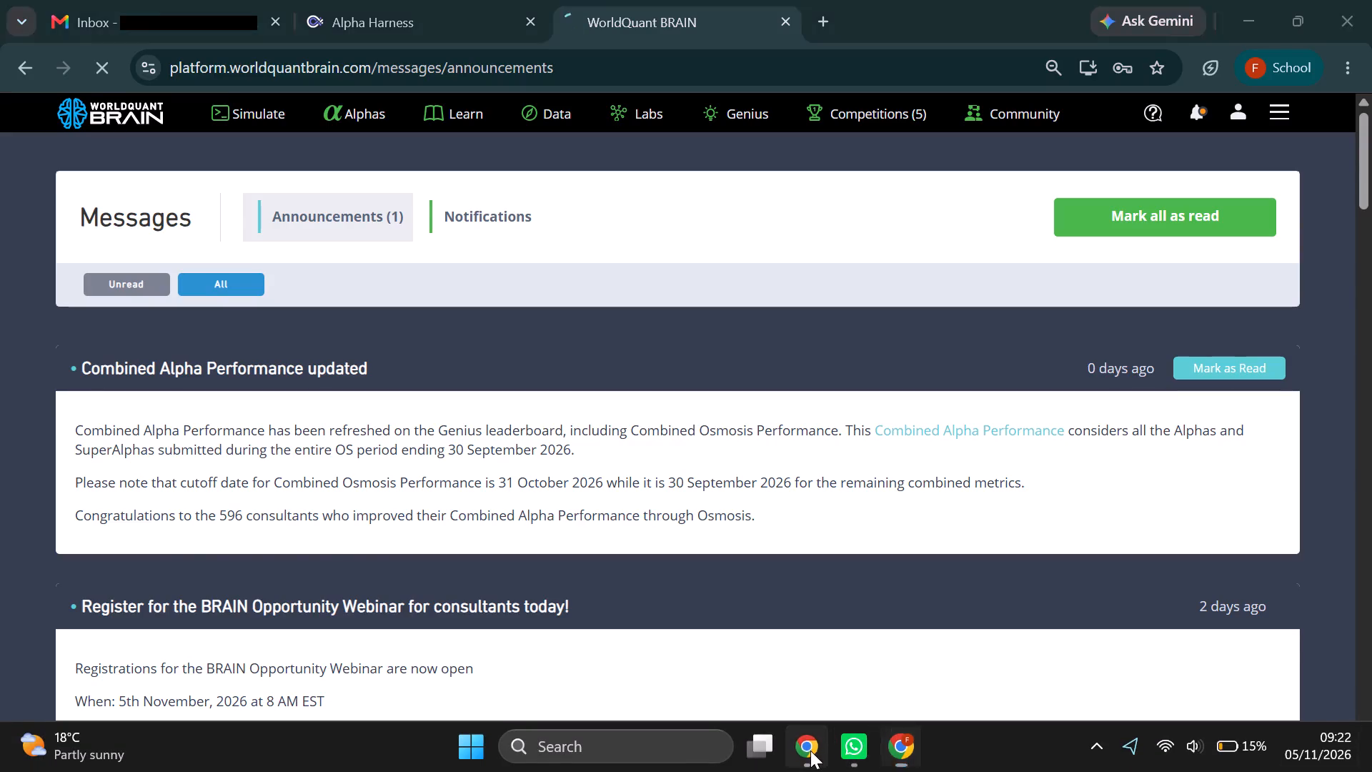
pyautogui.scroll(10, 651, 527)
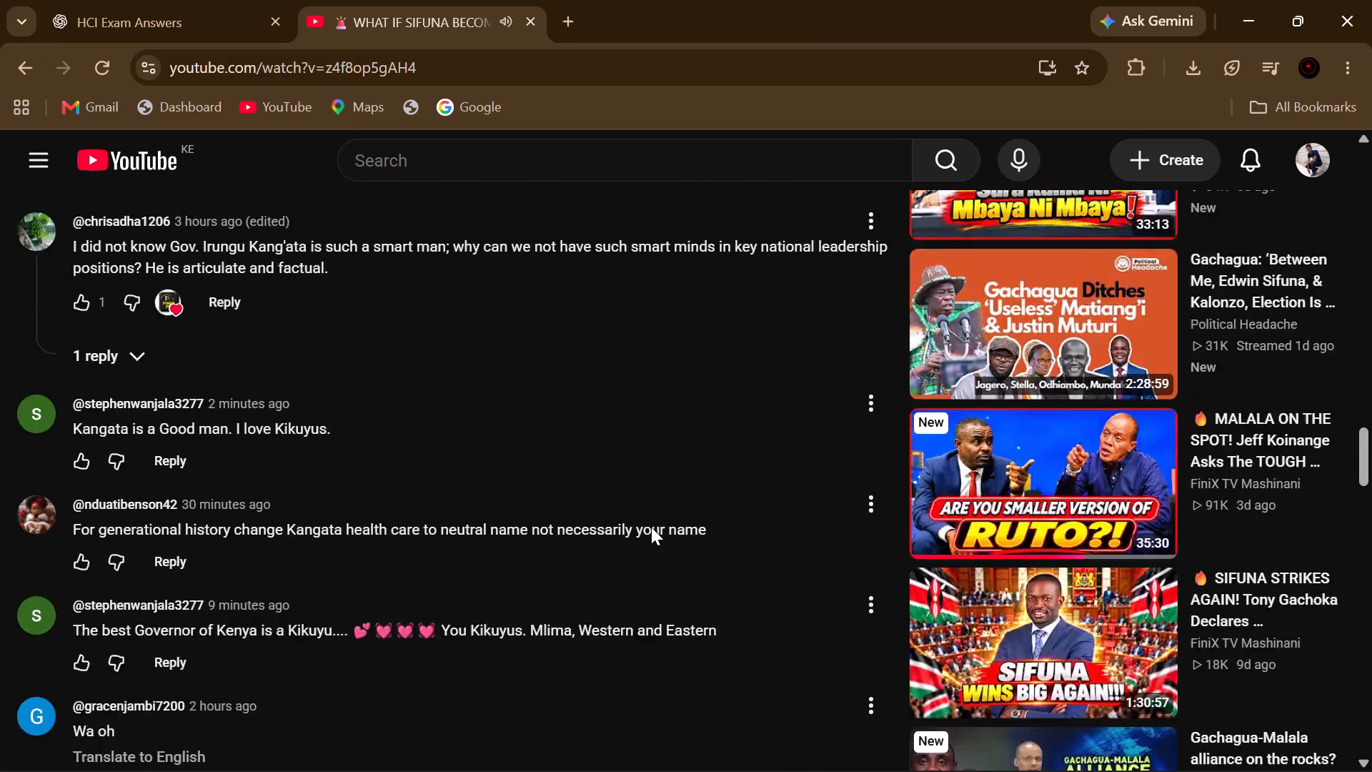
pyautogui.scroll(11, 651, 527)
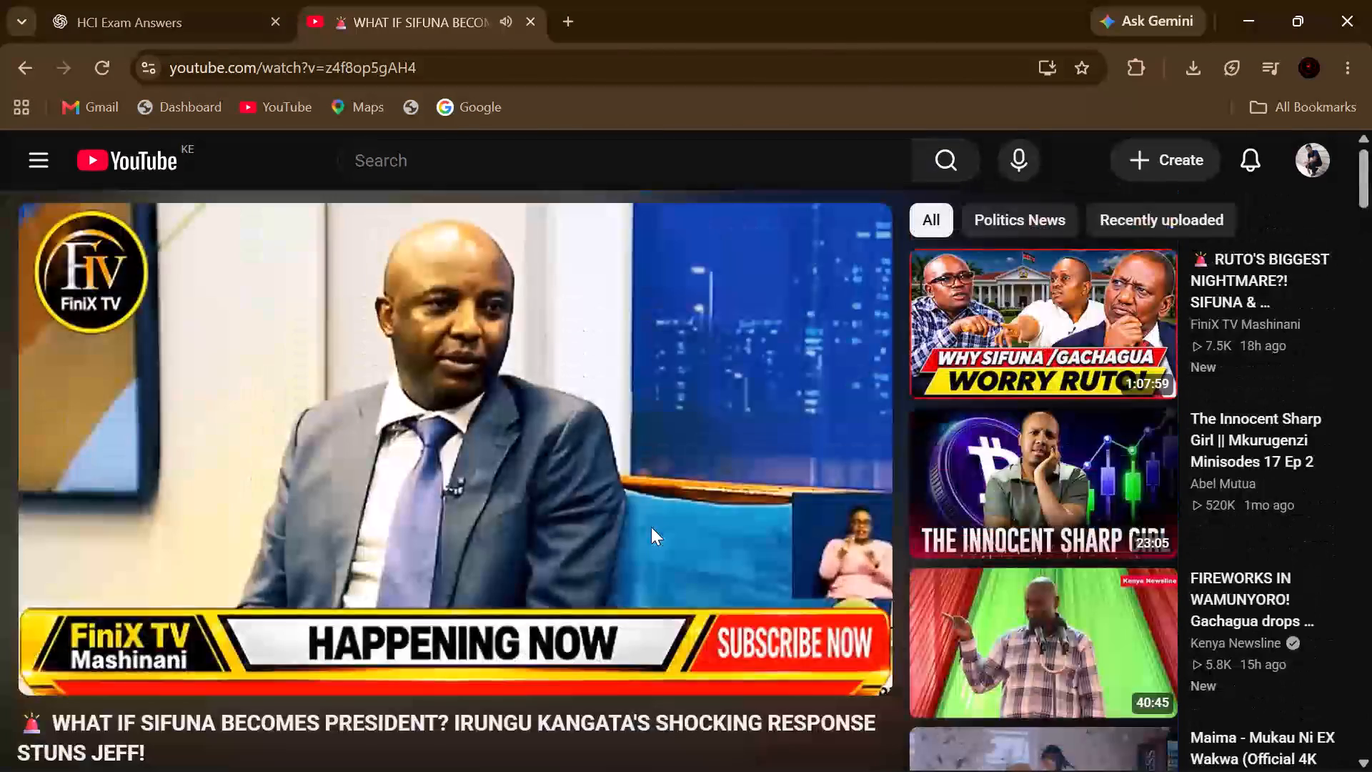
pyautogui.scroll(-1, 651, 527)
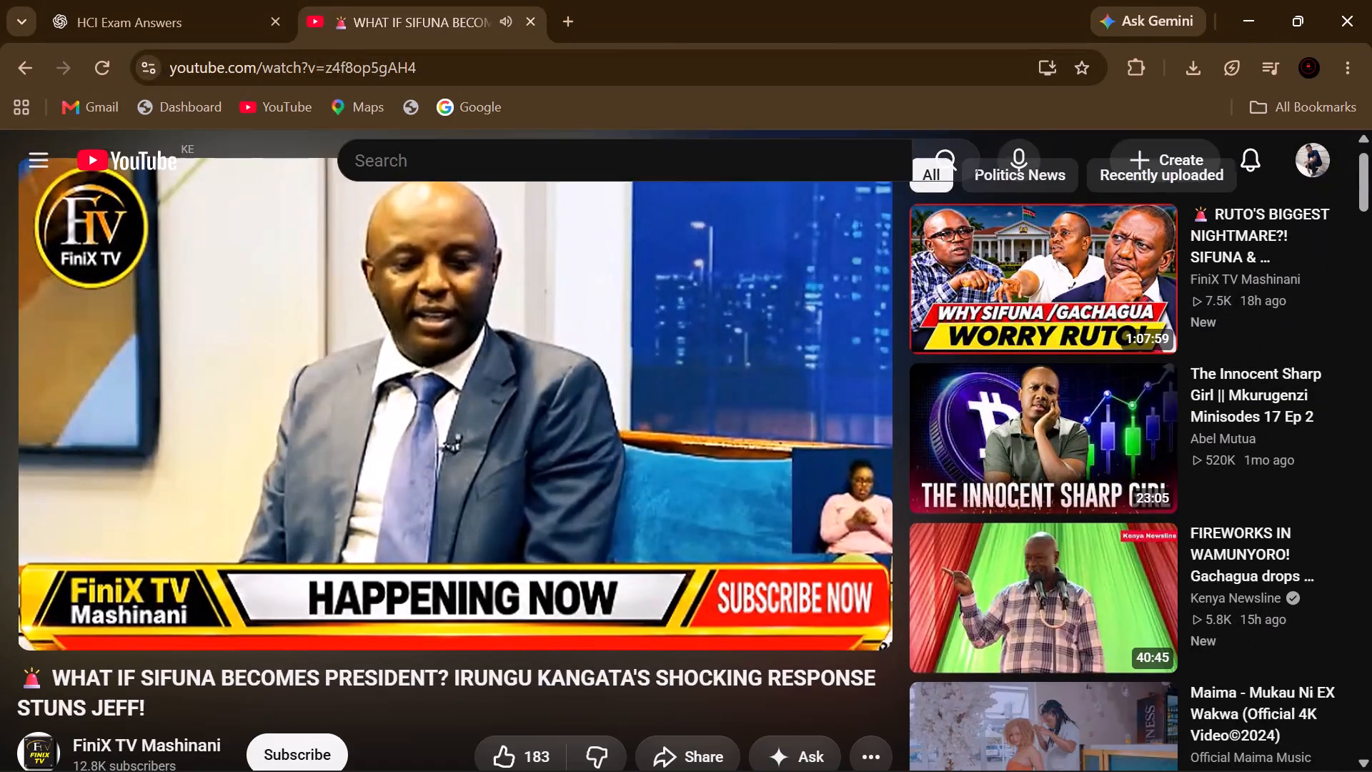
pyautogui.scroll(-3, 651, 527)
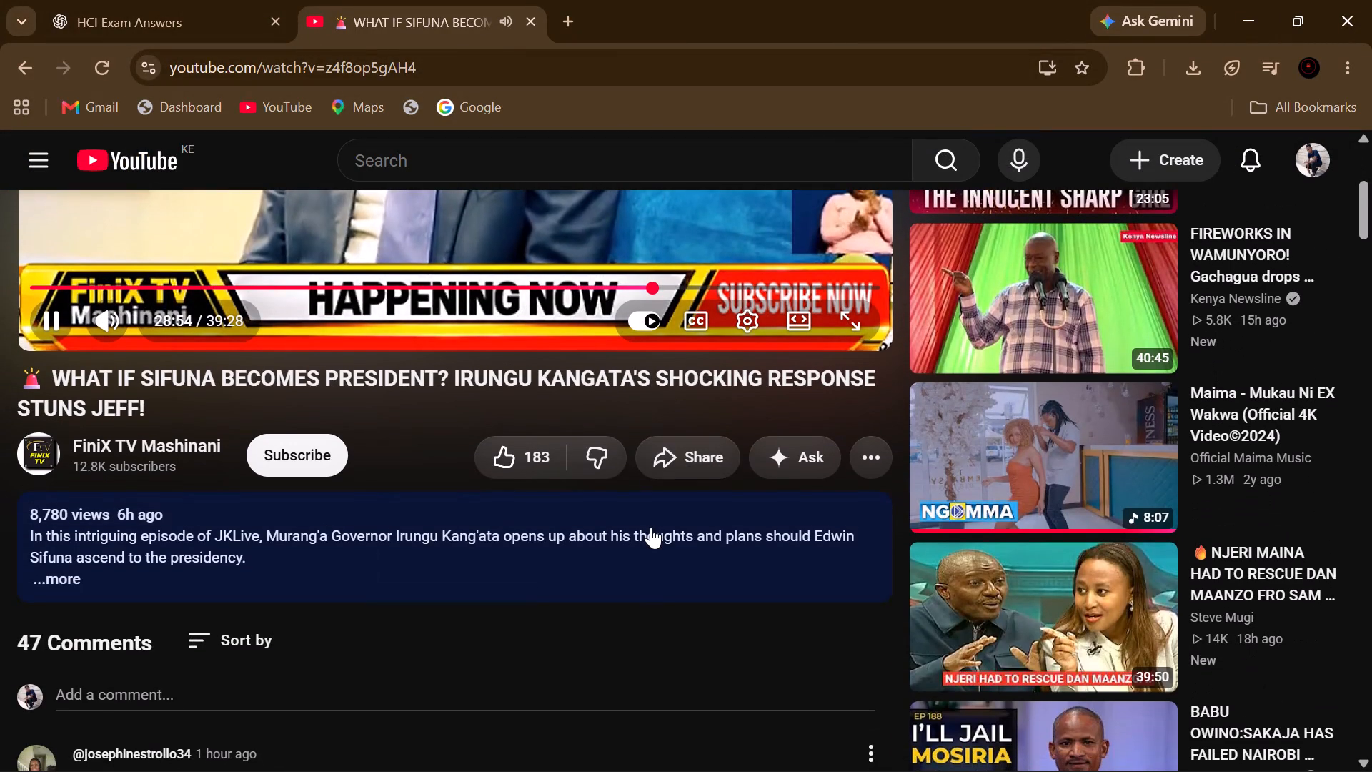
pyautogui.scroll(-1, 651, 527)
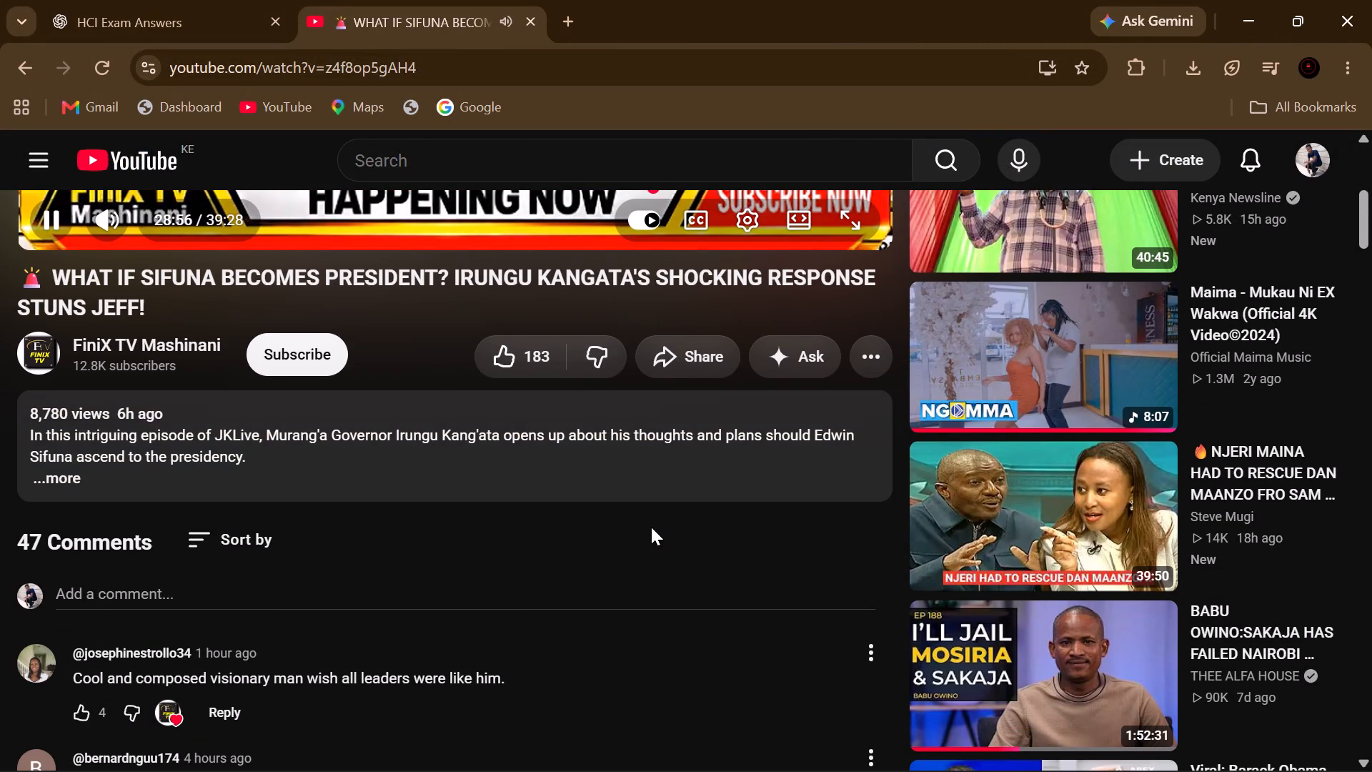
pyautogui.scroll(-3, 651, 527)
pyautogui.scroll(5, 651, 527)
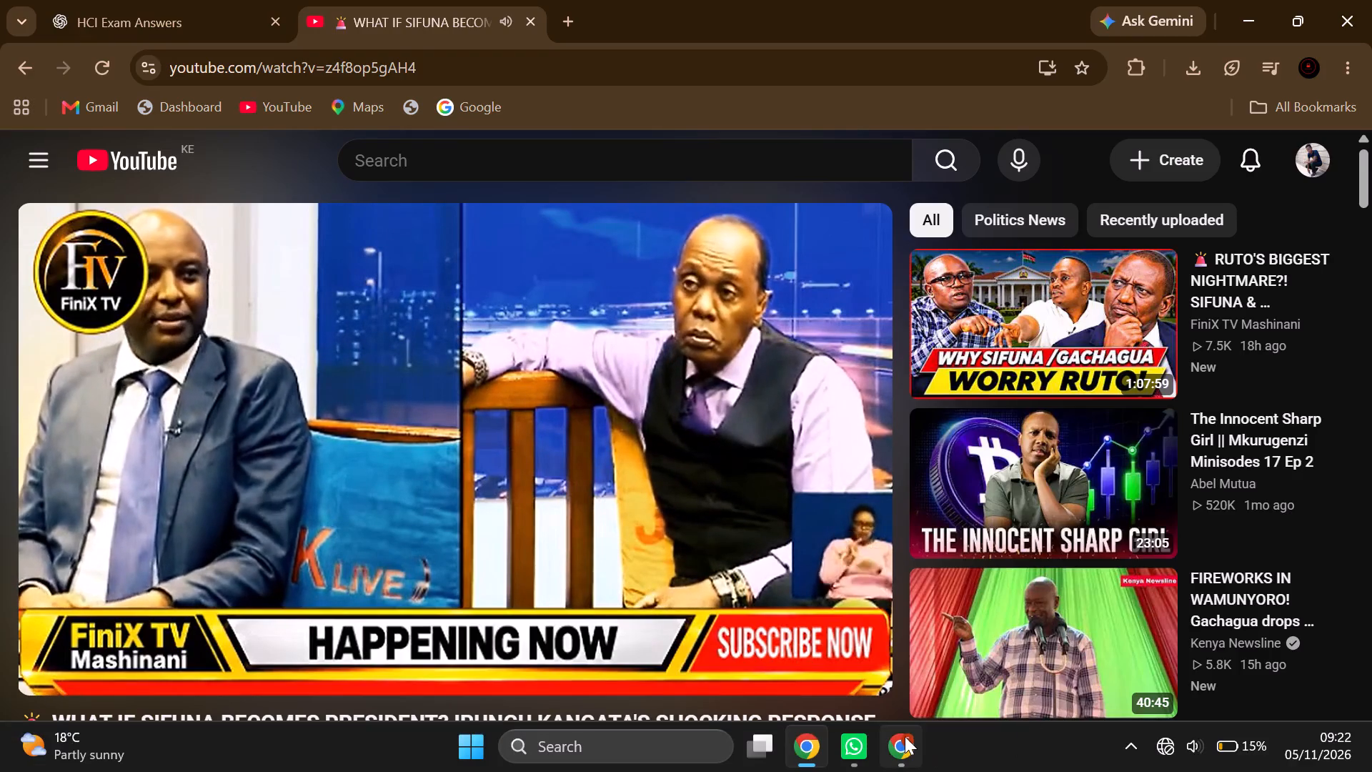
# Return to the WorldQuant BRAIN window and open the system's network settings to check the internet connection.
pyautogui.click(905, 735)
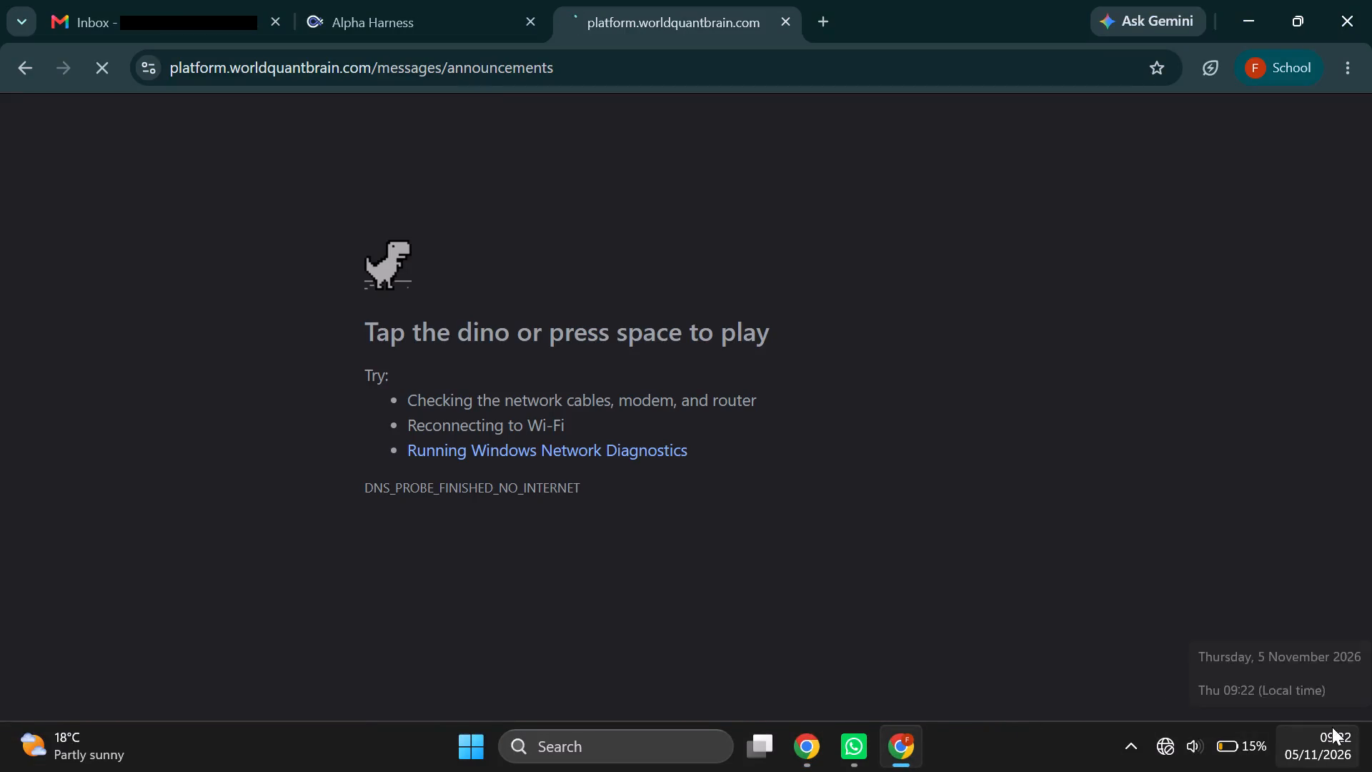
pyautogui.click(1168, 744)
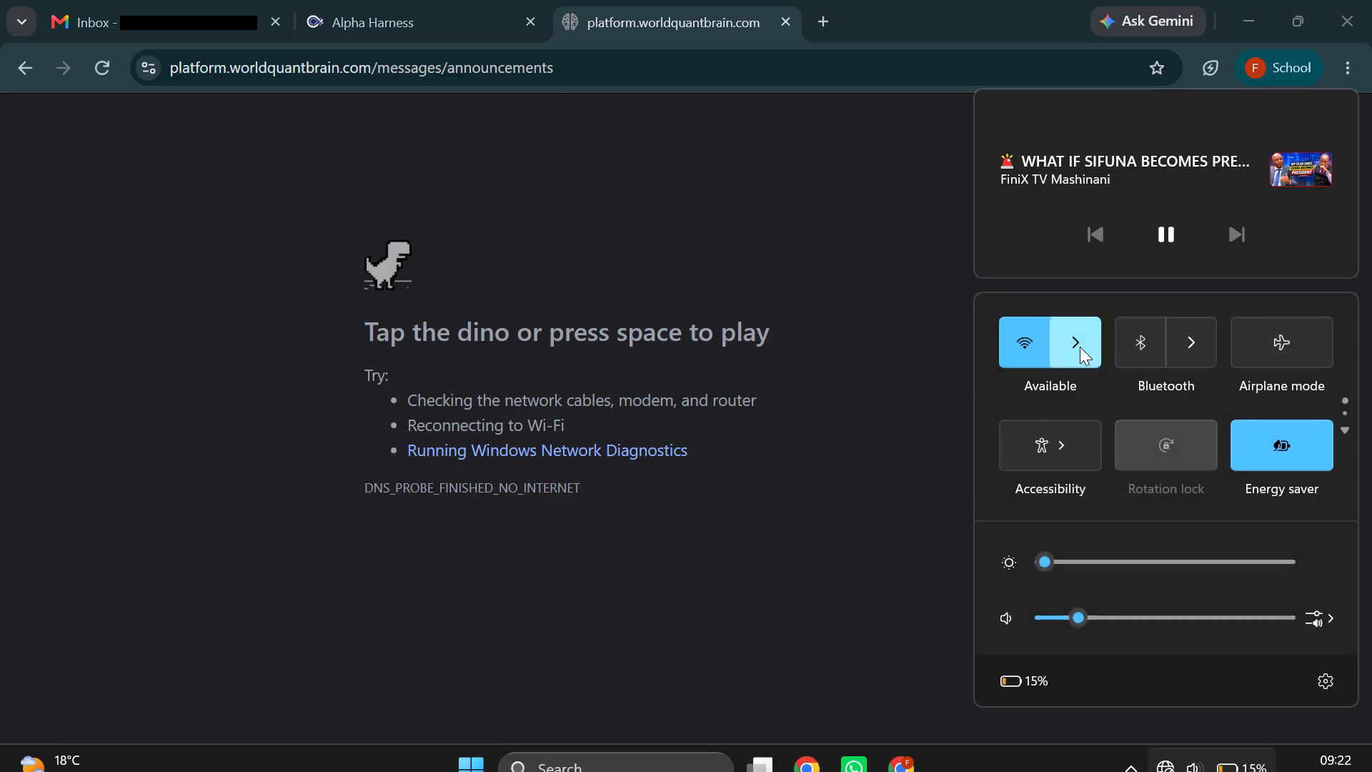
# Check the Wi-Fi connection status and the available networks in the system's quick settings.
pyautogui.click(1080, 347)
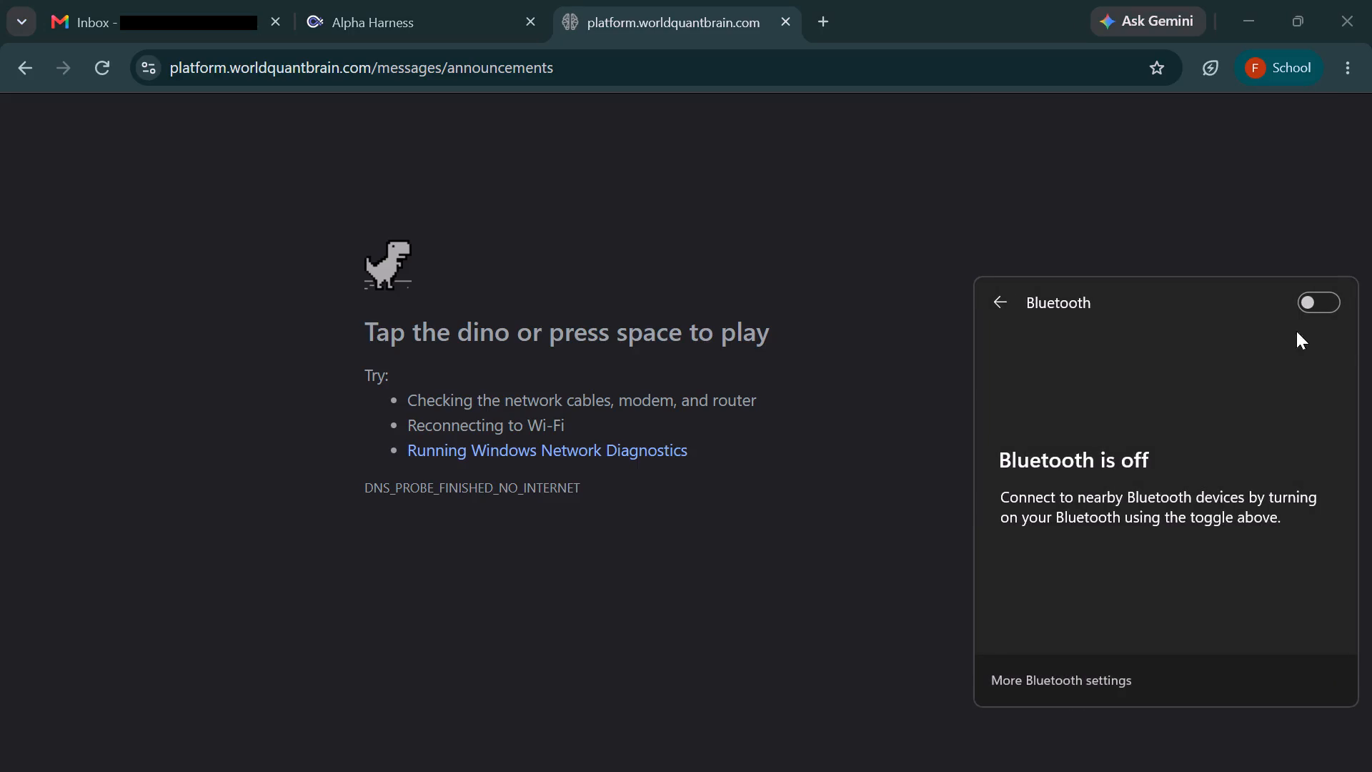
pyautogui.click(1046, 228)
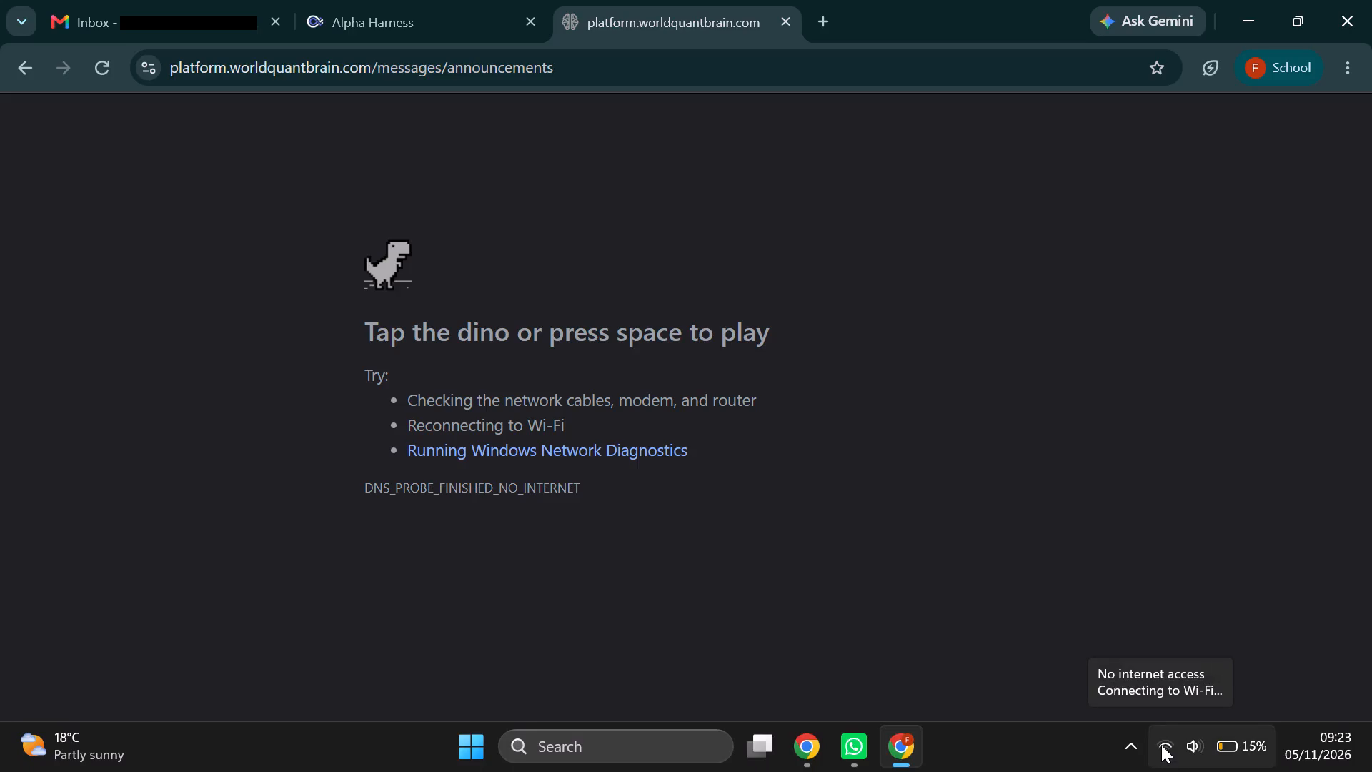
pyautogui.click(1161, 745)
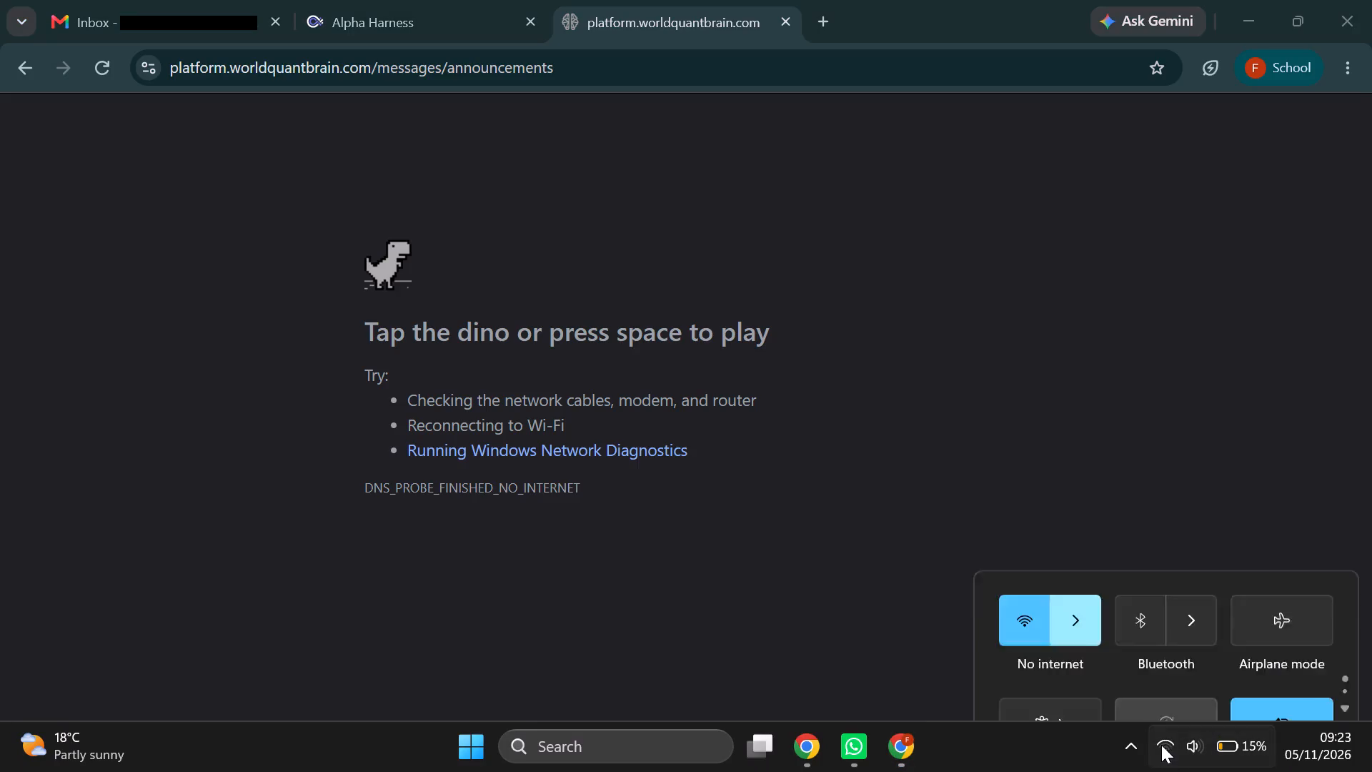
pyautogui.click(1080, 350)
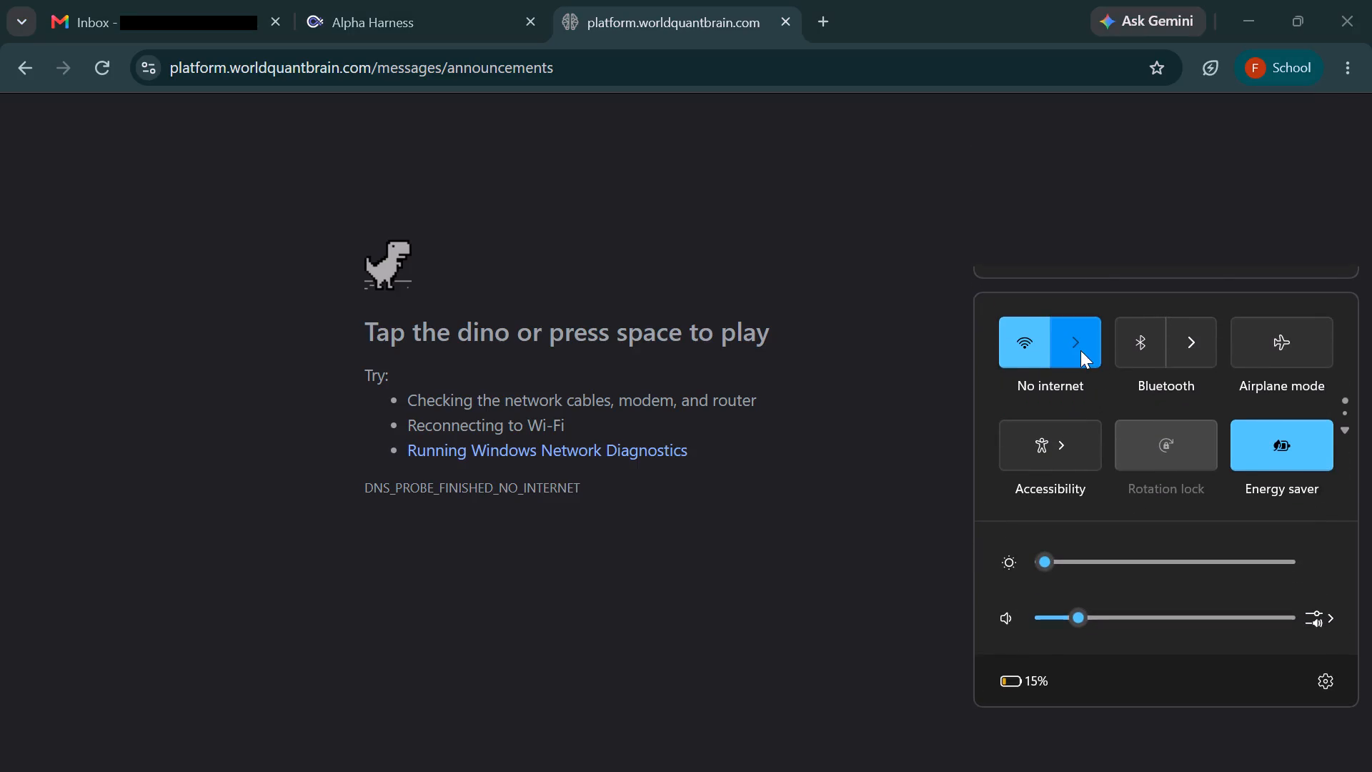
pyautogui.click(876, 134)
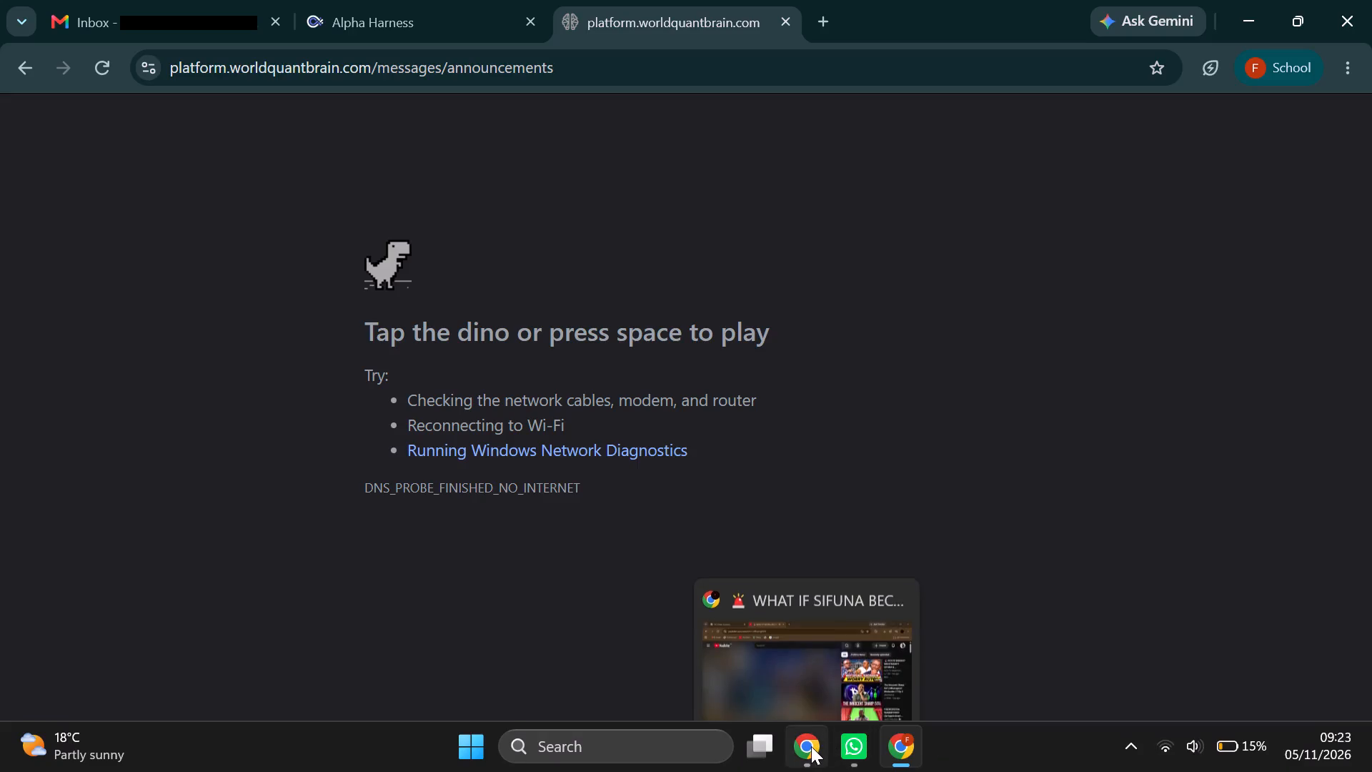
# Switch to the YouTube window and read the viewer comments below the playing video.
pyautogui.click(811, 746)
pyautogui.scroll(-3, 643, 450)
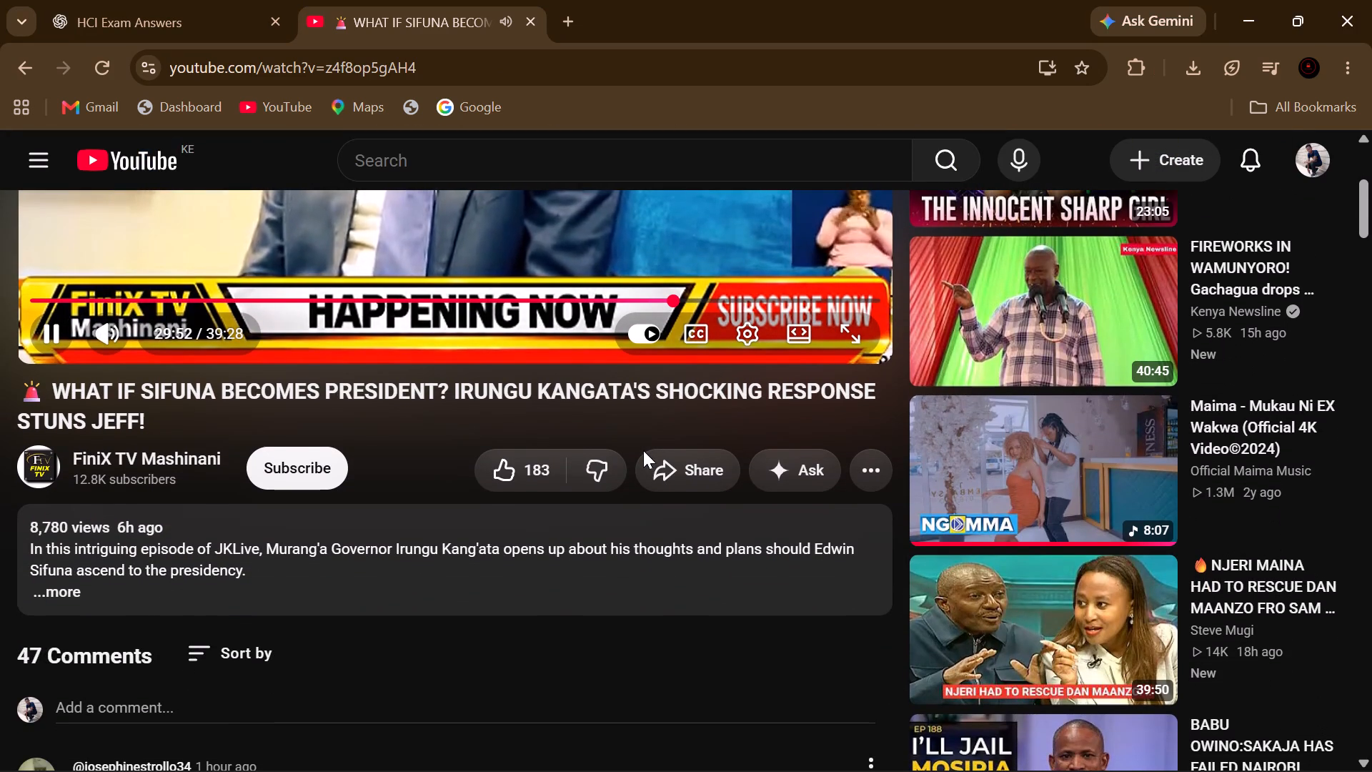
pyautogui.scroll(-4, 643, 450)
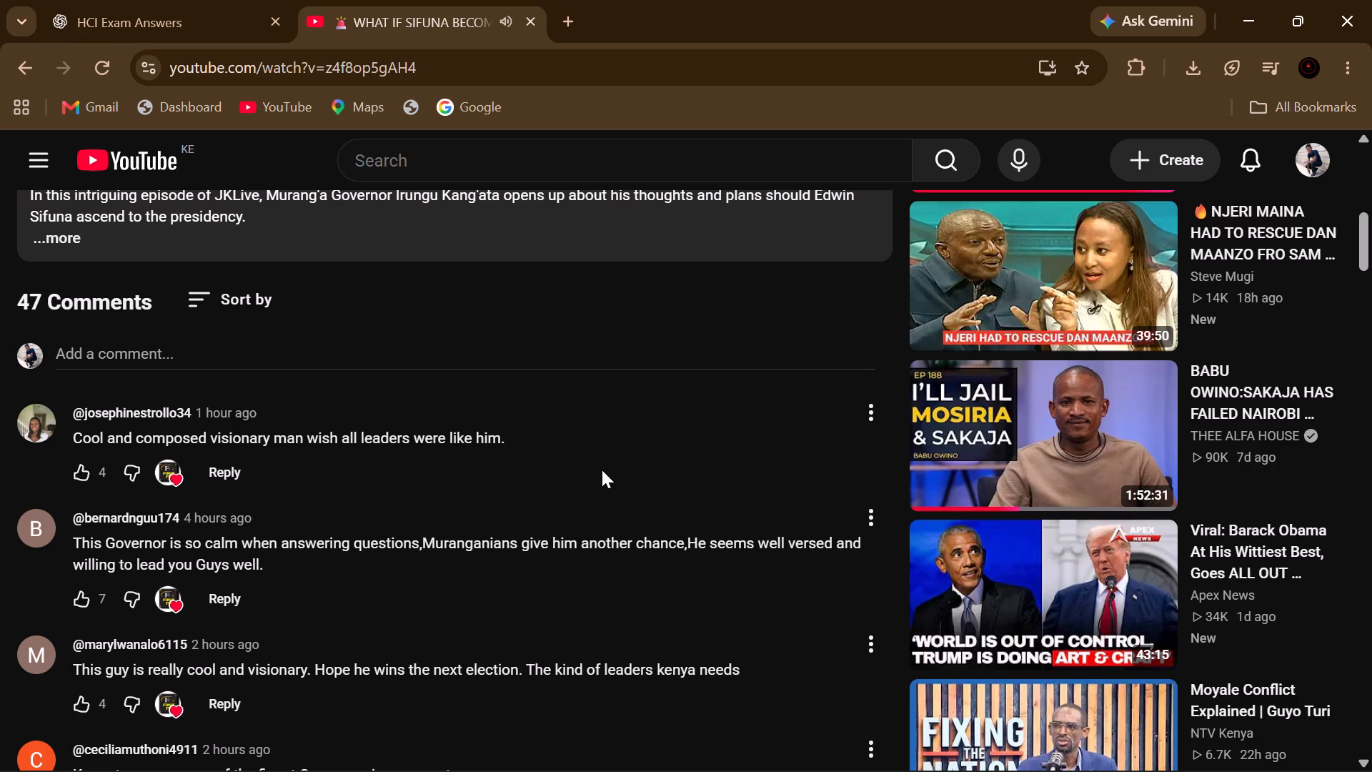
pyautogui.scroll(-2, 602, 470)
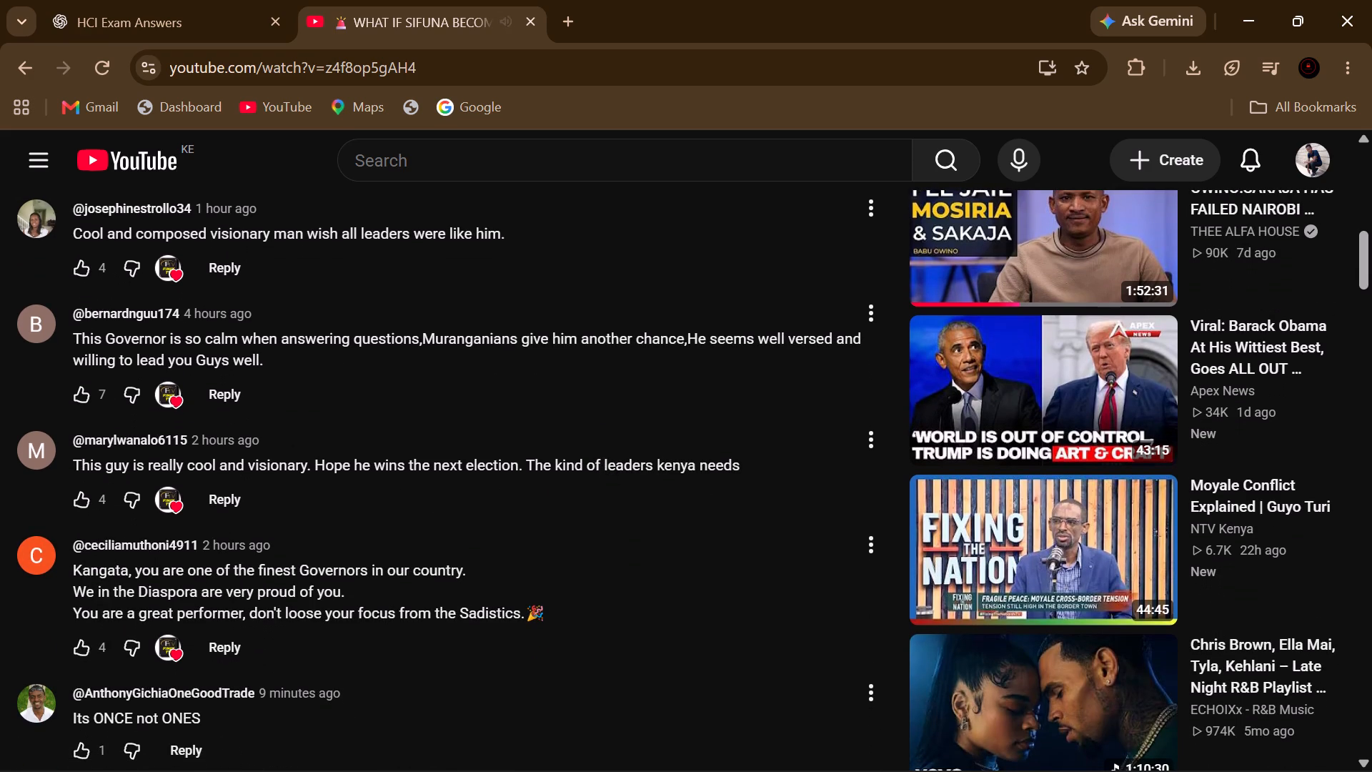
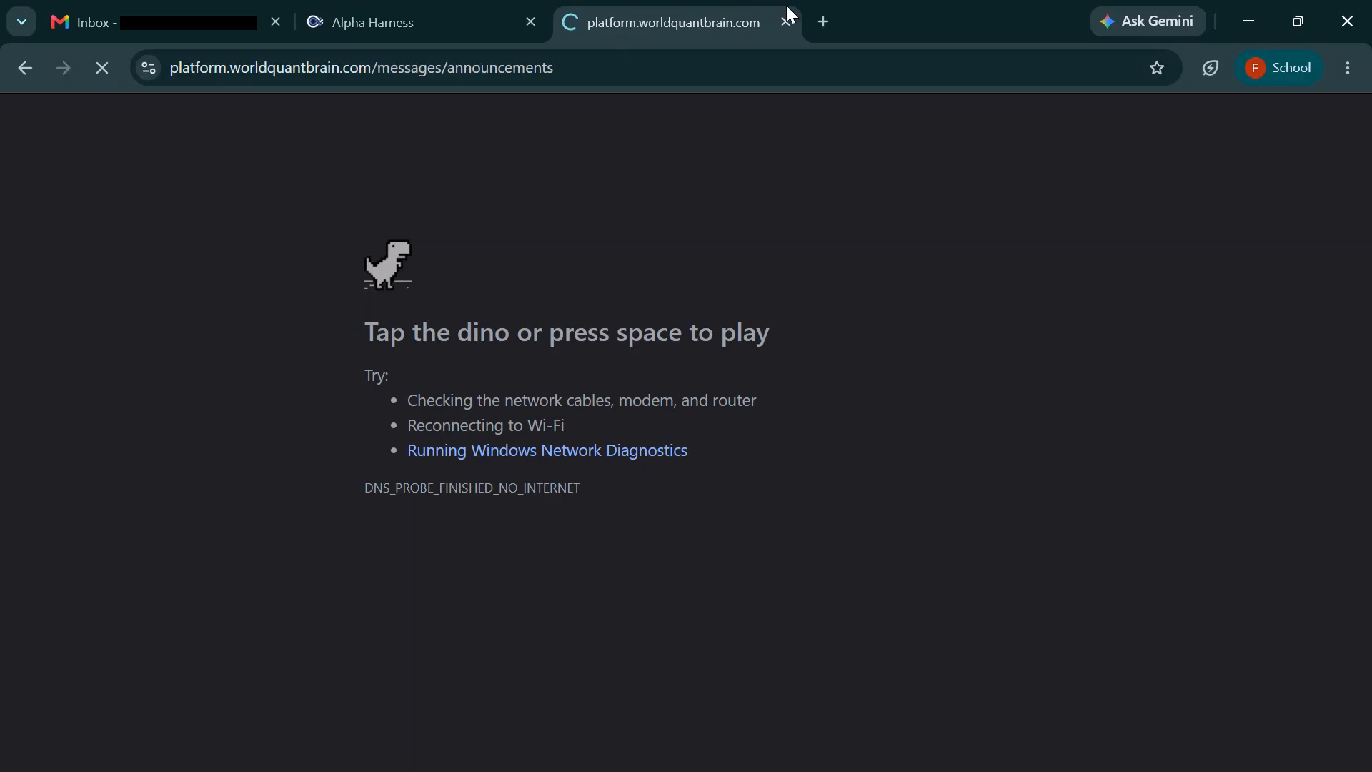
# Open the wifi speed test shortcut in a new browser tab to check the internet connection on fast.com.
pyautogui.click(810, 16)
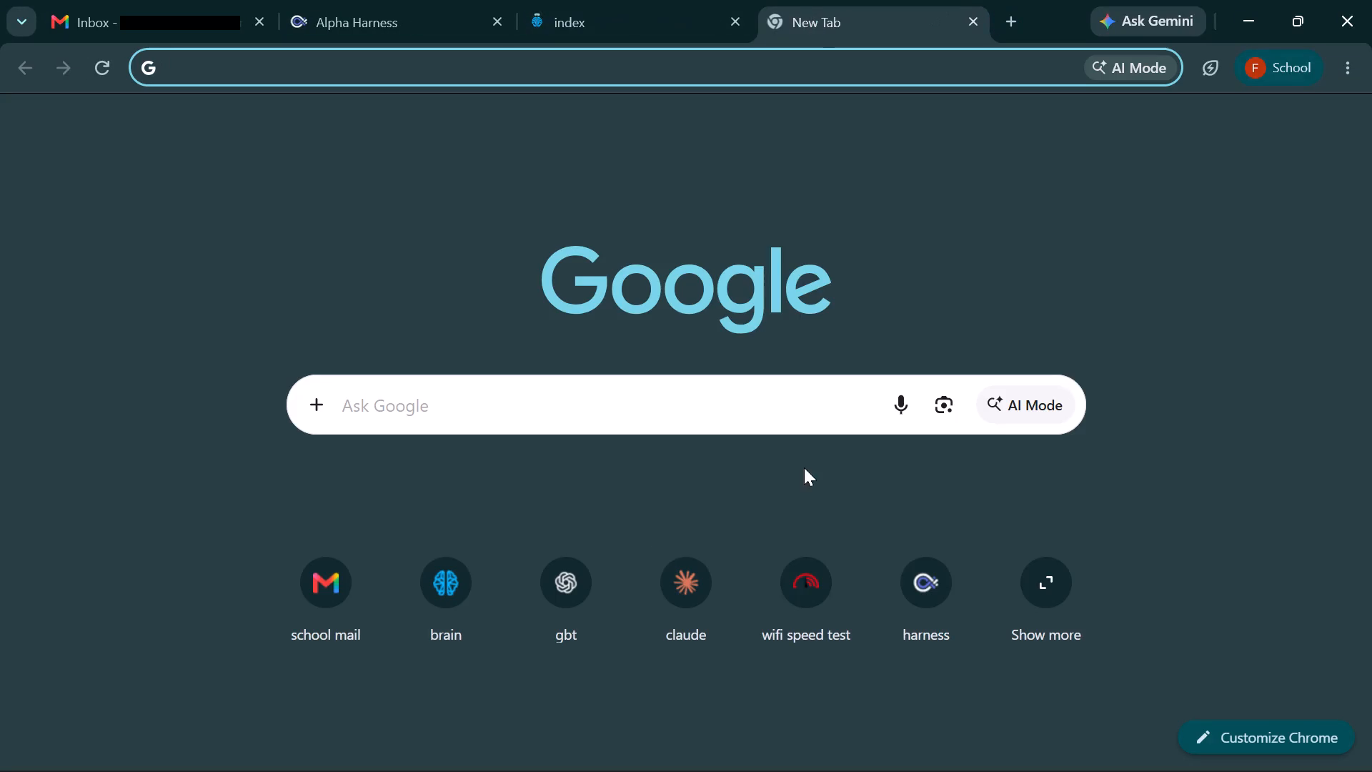
pyautogui.click(799, 601)
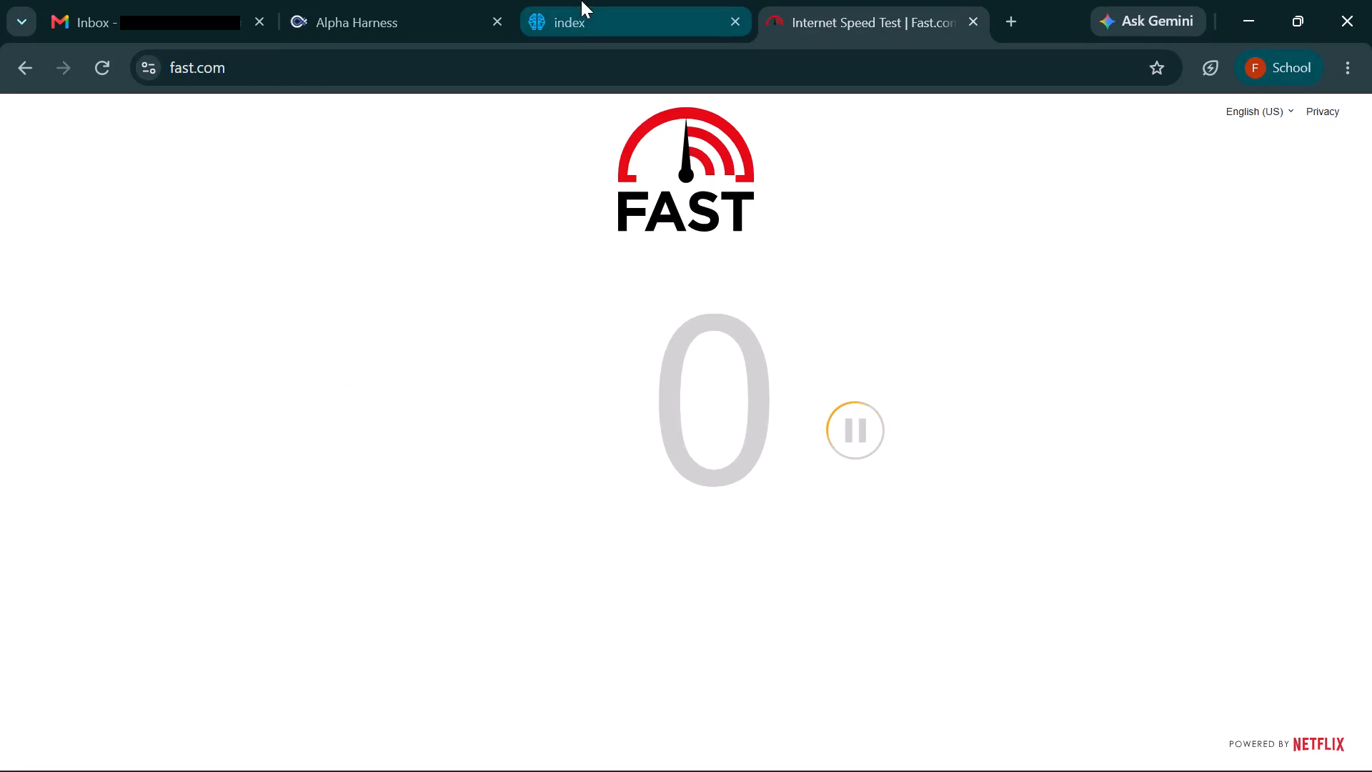
# Return to the WorldQuant BRAIN messages page and mark all announcements as read.
pyautogui.click(581, 0)
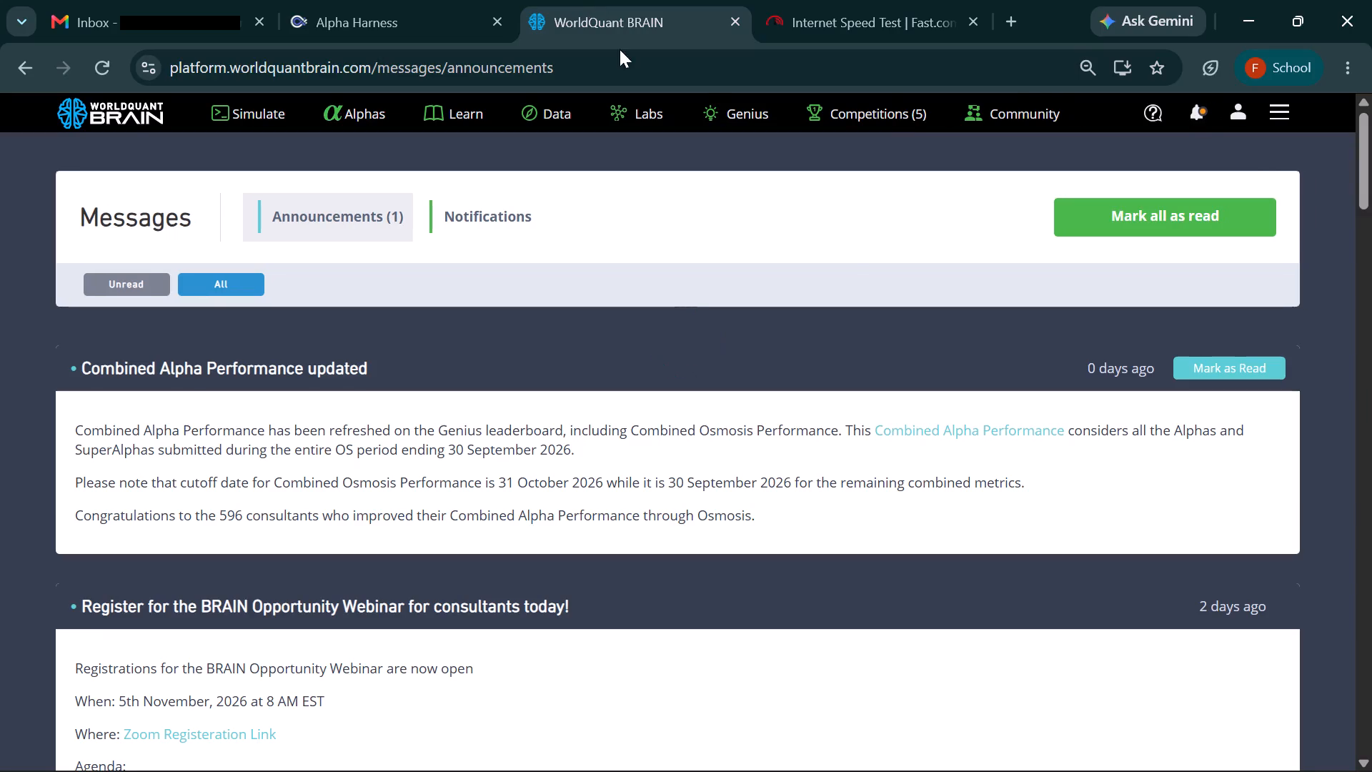
pyautogui.click(1088, 229)
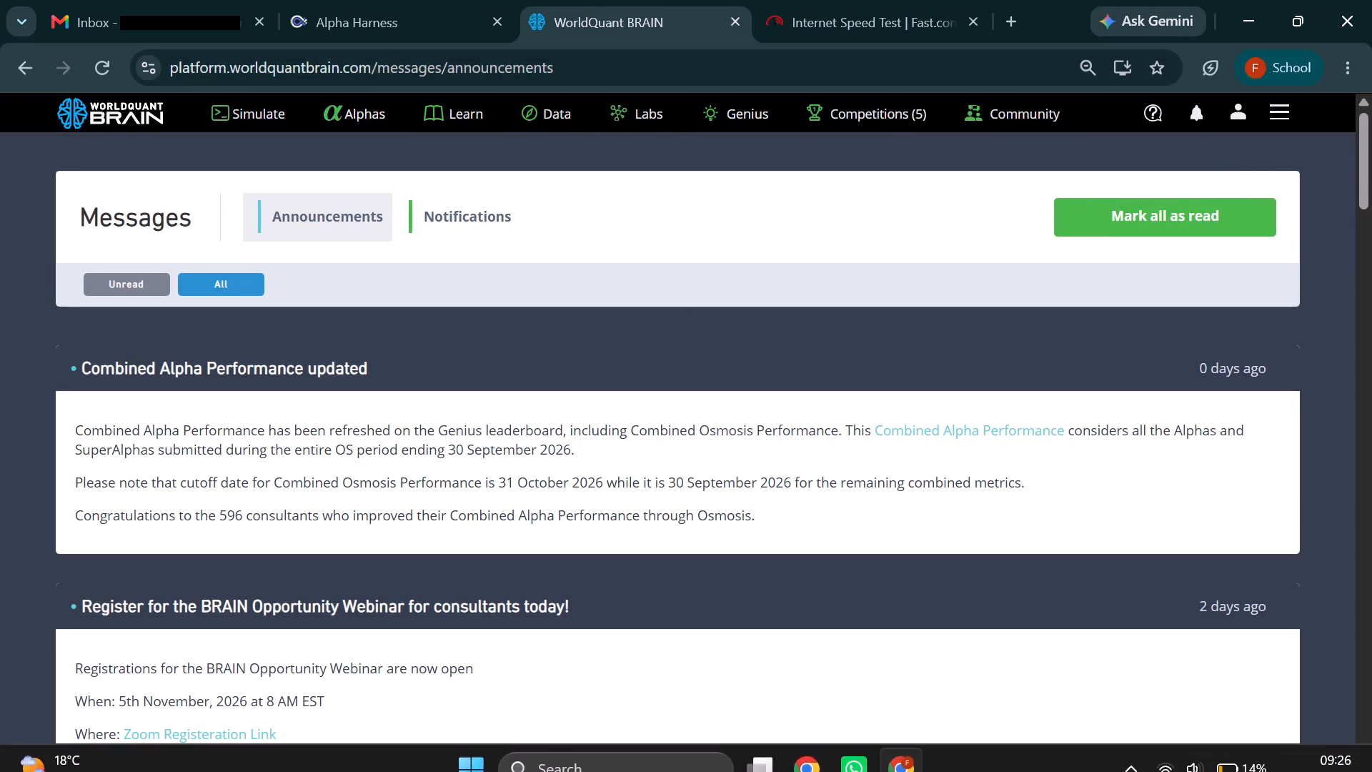
# Open the profile's performance page and review the Base Payment, Submitted Alphas and other metric charts and tables.
pyautogui.click(1236, 108)
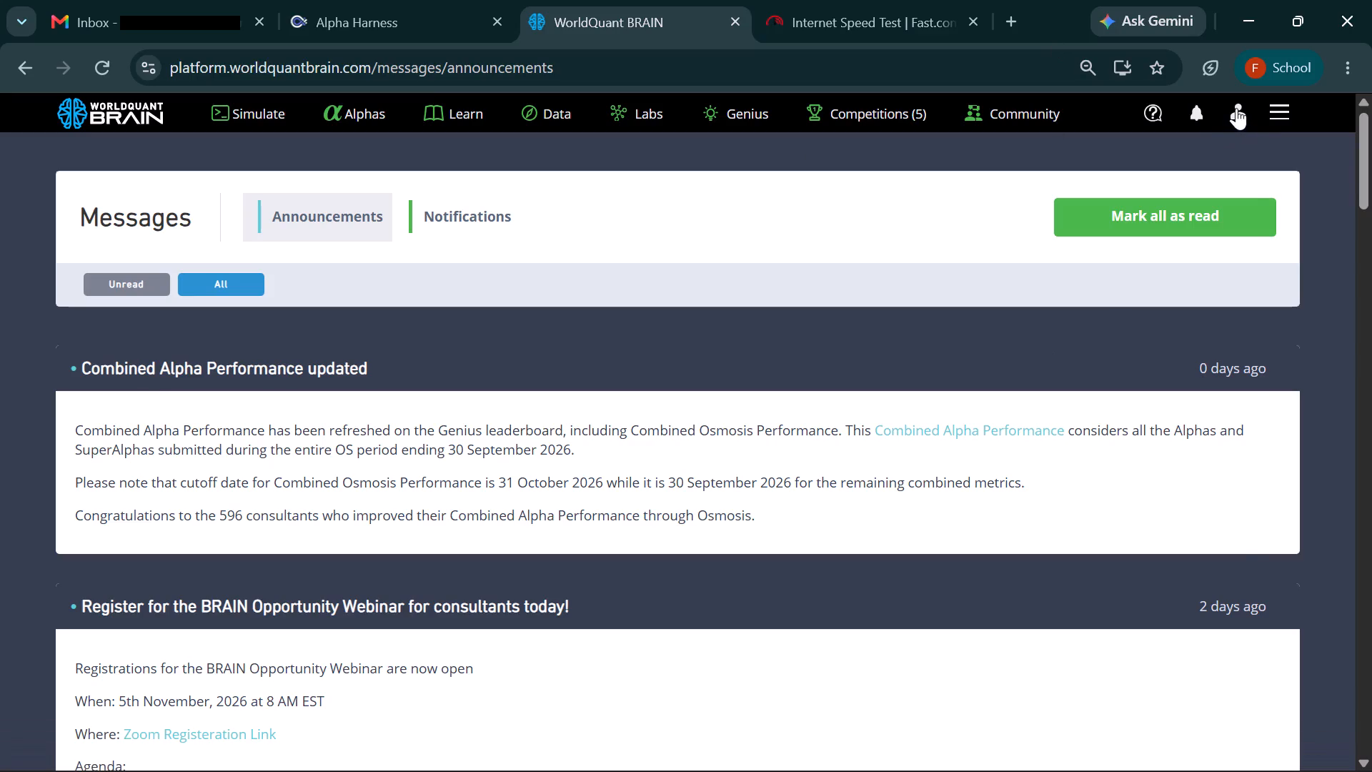
pyautogui.click(1166, 160)
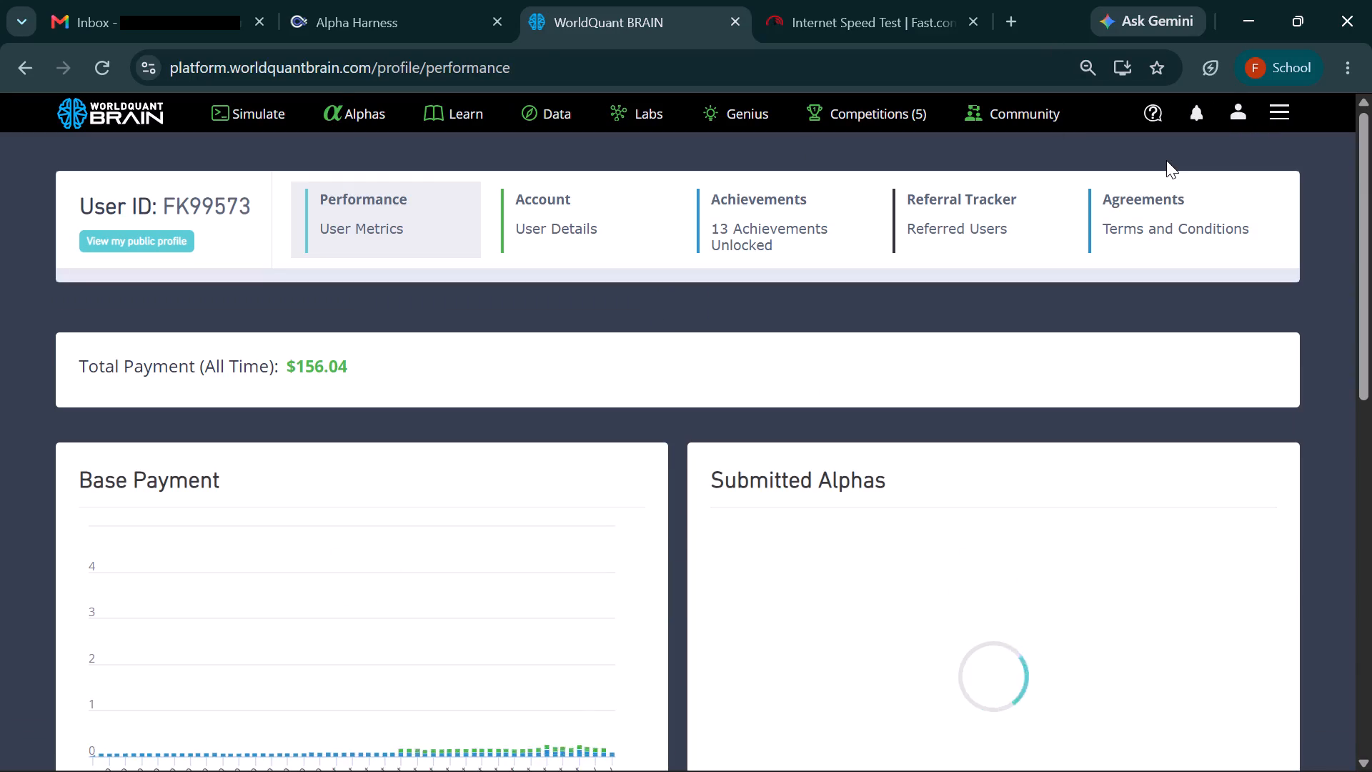
pyautogui.scroll(-3, 922, 415)
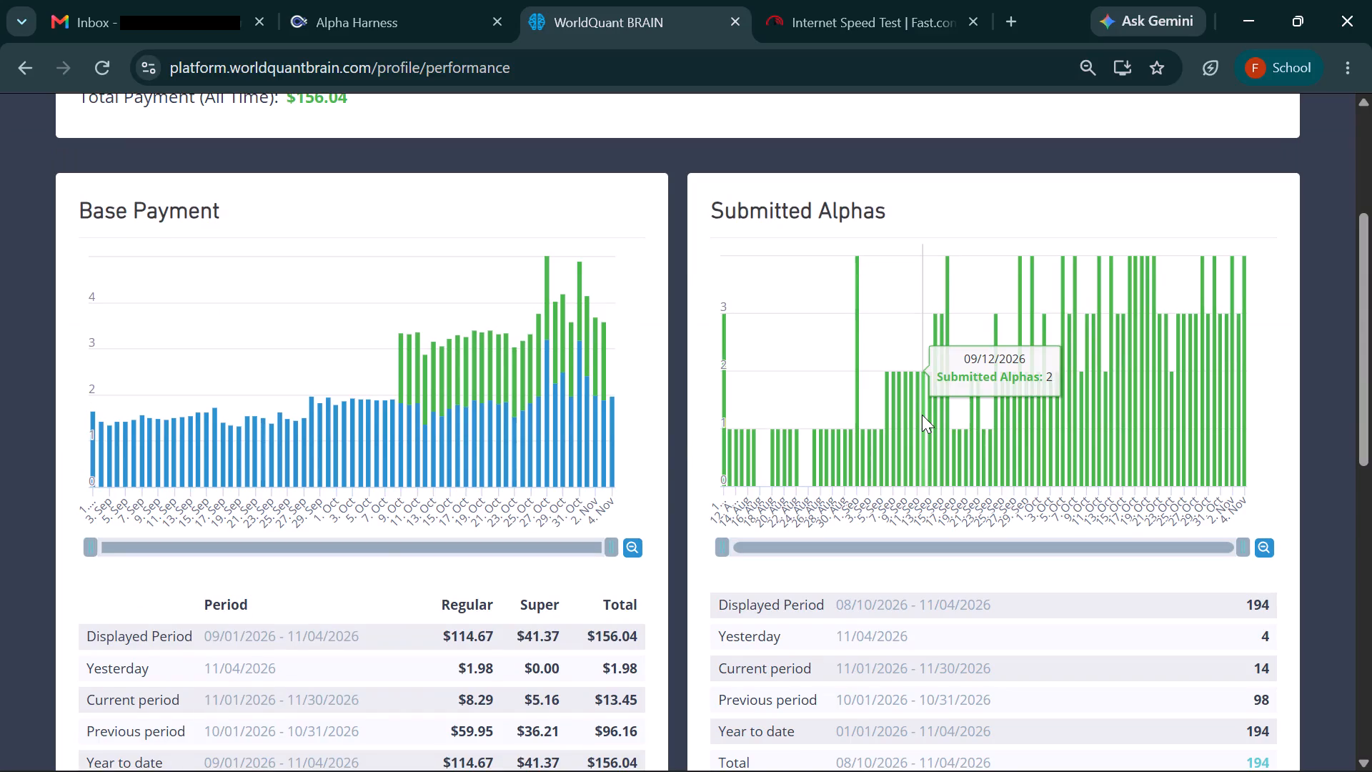
pyautogui.scroll(-3, 922, 415)
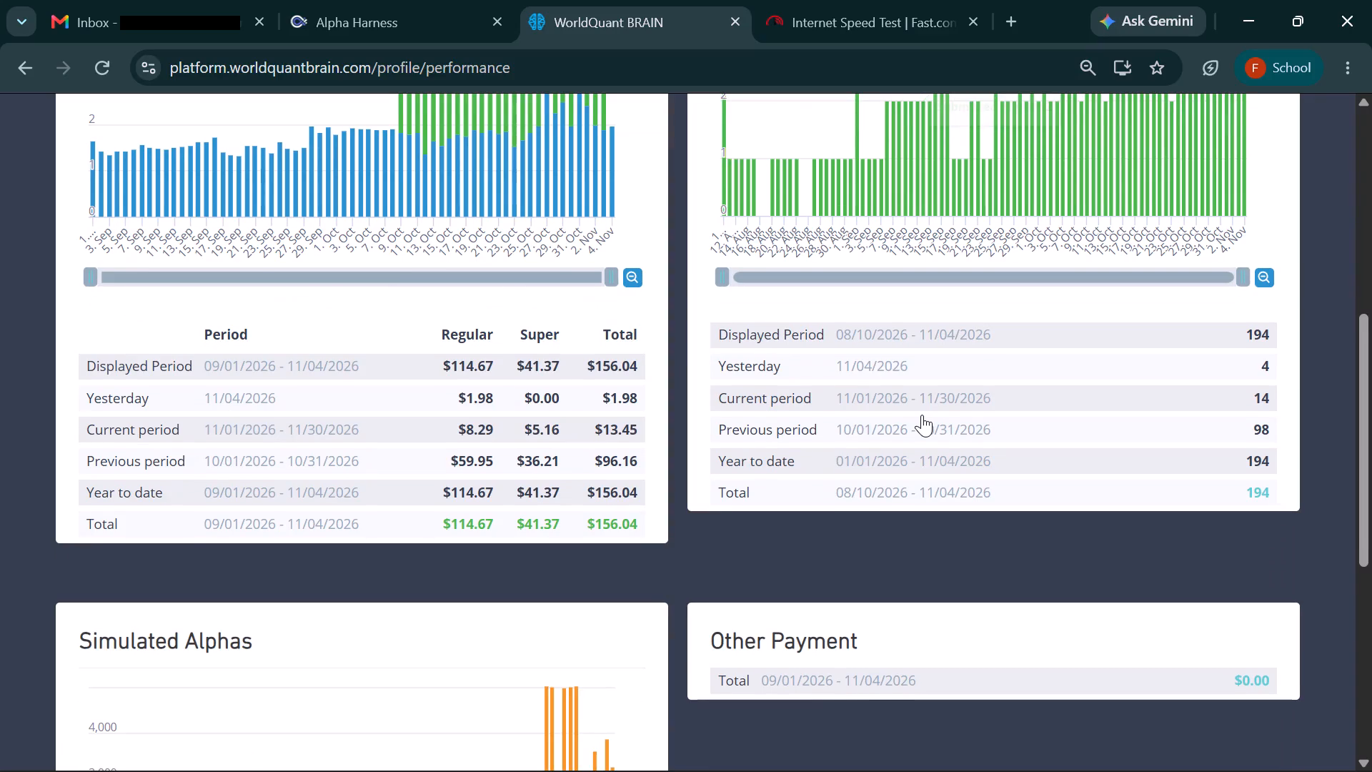
pyautogui.scroll(2, 922, 415)
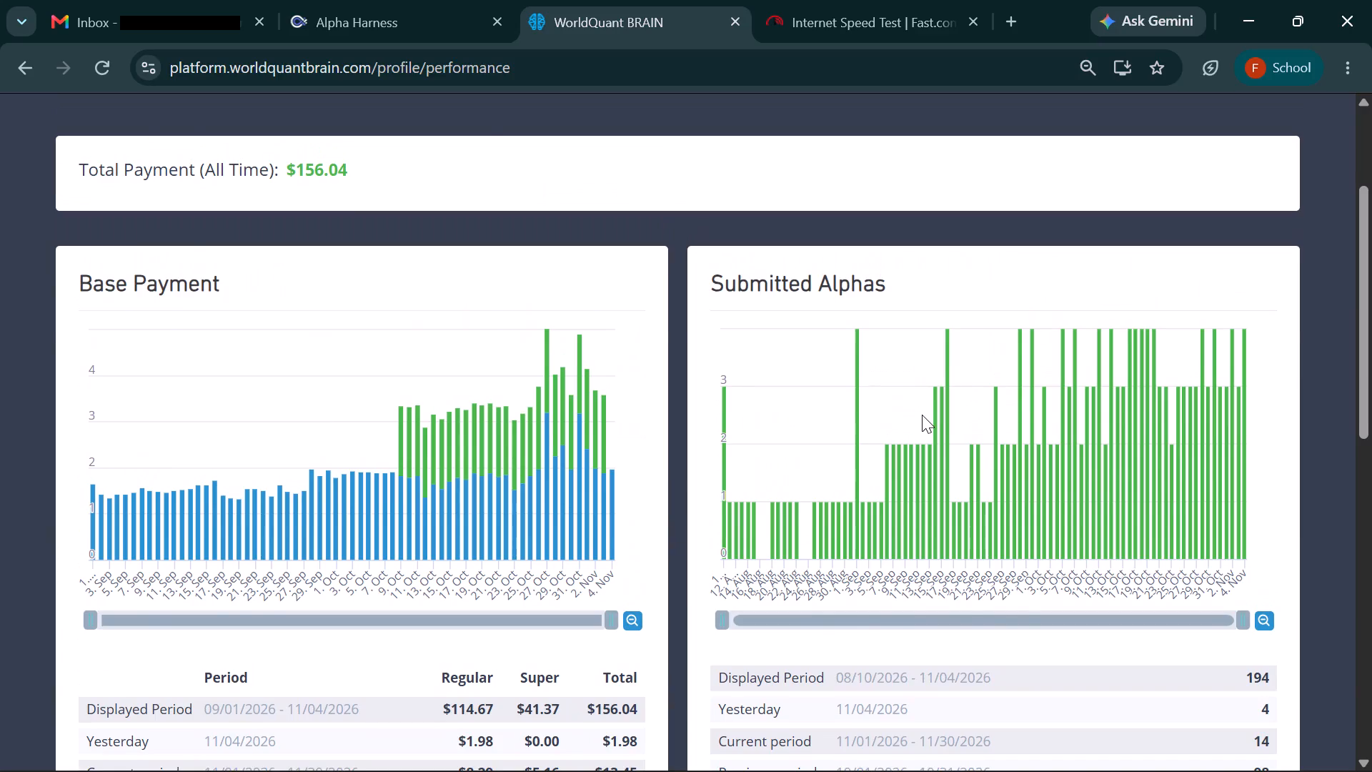
pyautogui.scroll(4, 922, 415)
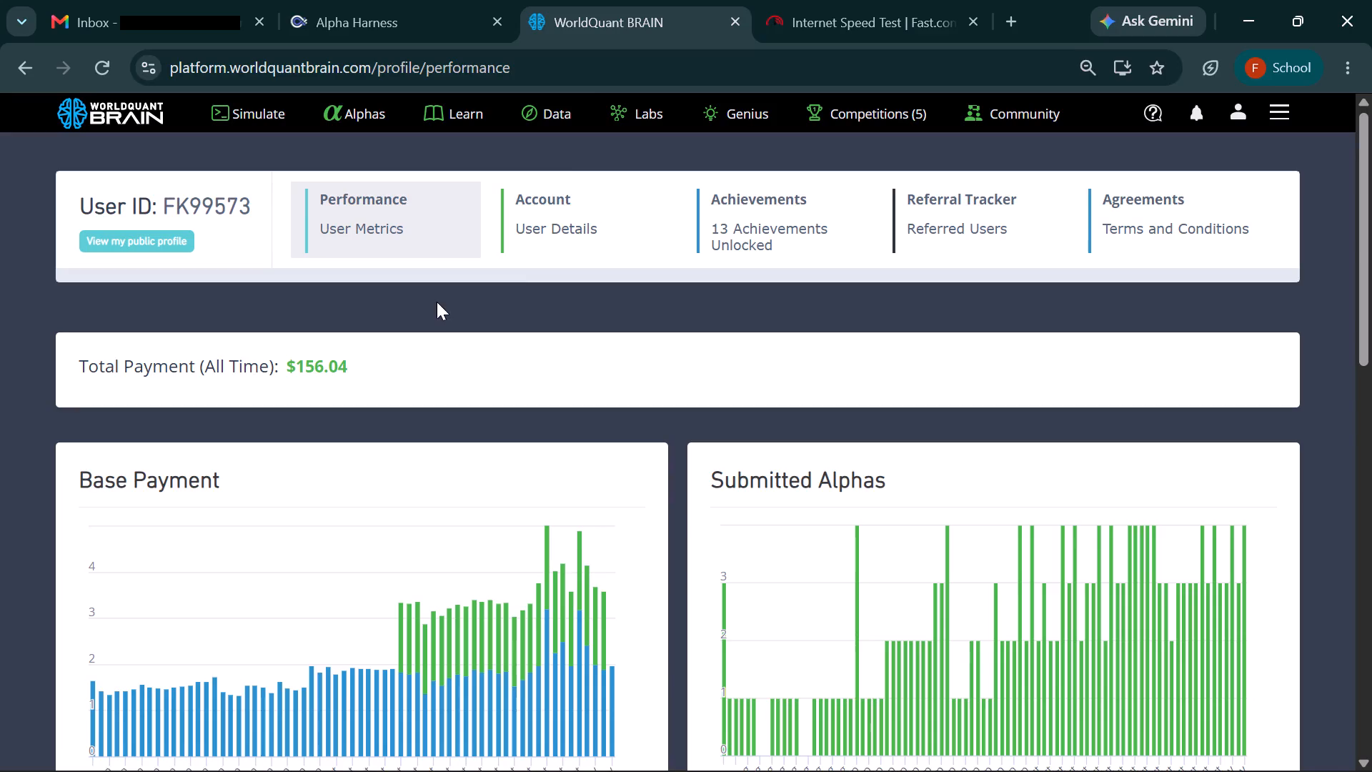
# Open the Simulate page and load a second copy of BRAIN from the brain shortcut in a new browser tab.
pyautogui.click(244, 117)
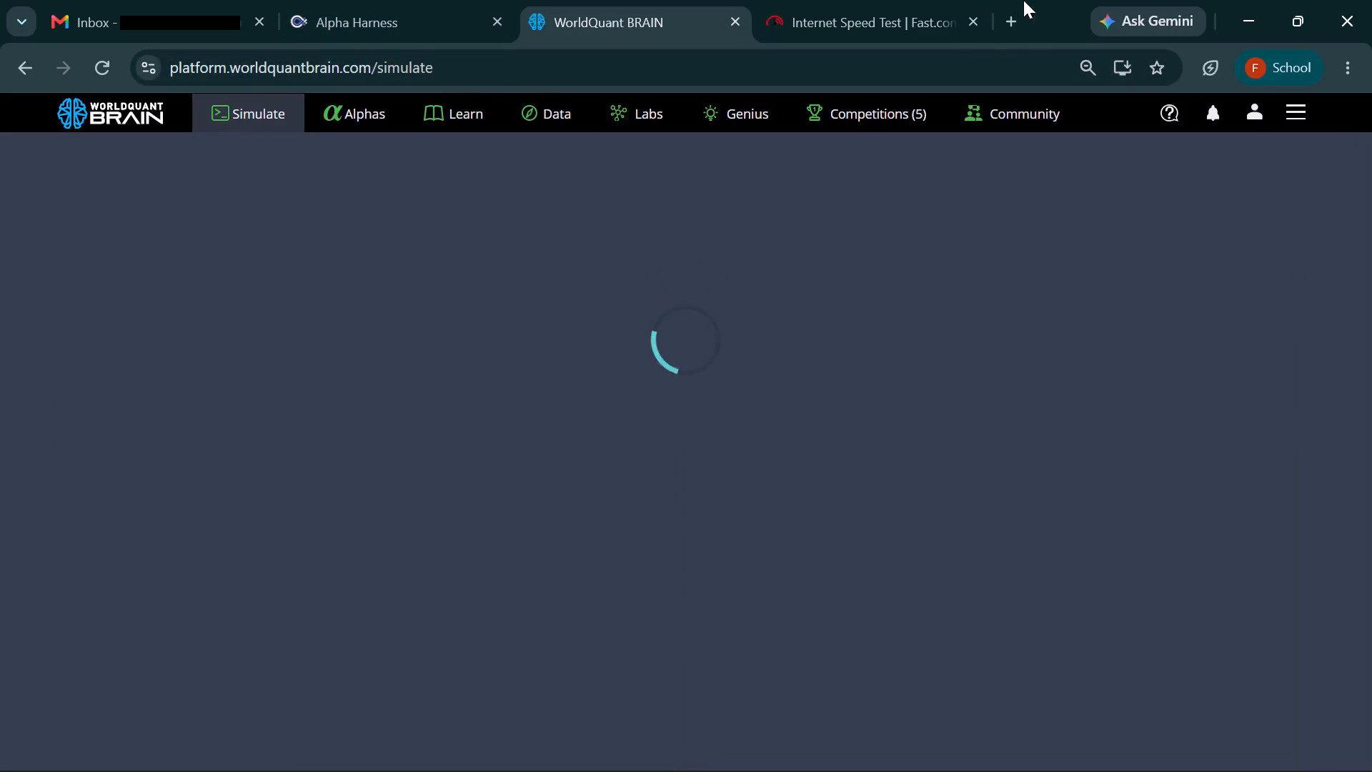
pyautogui.click(1013, 19)
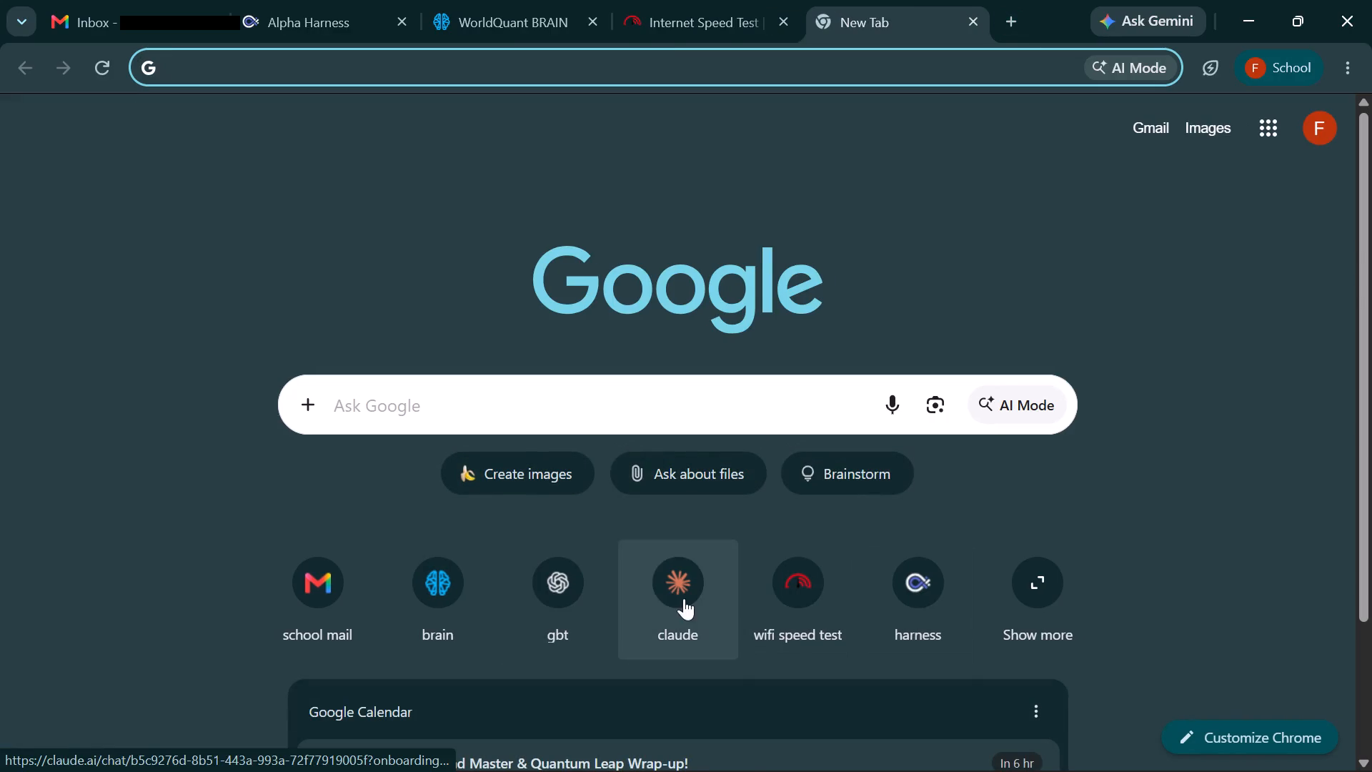
pyautogui.click(430, 604)
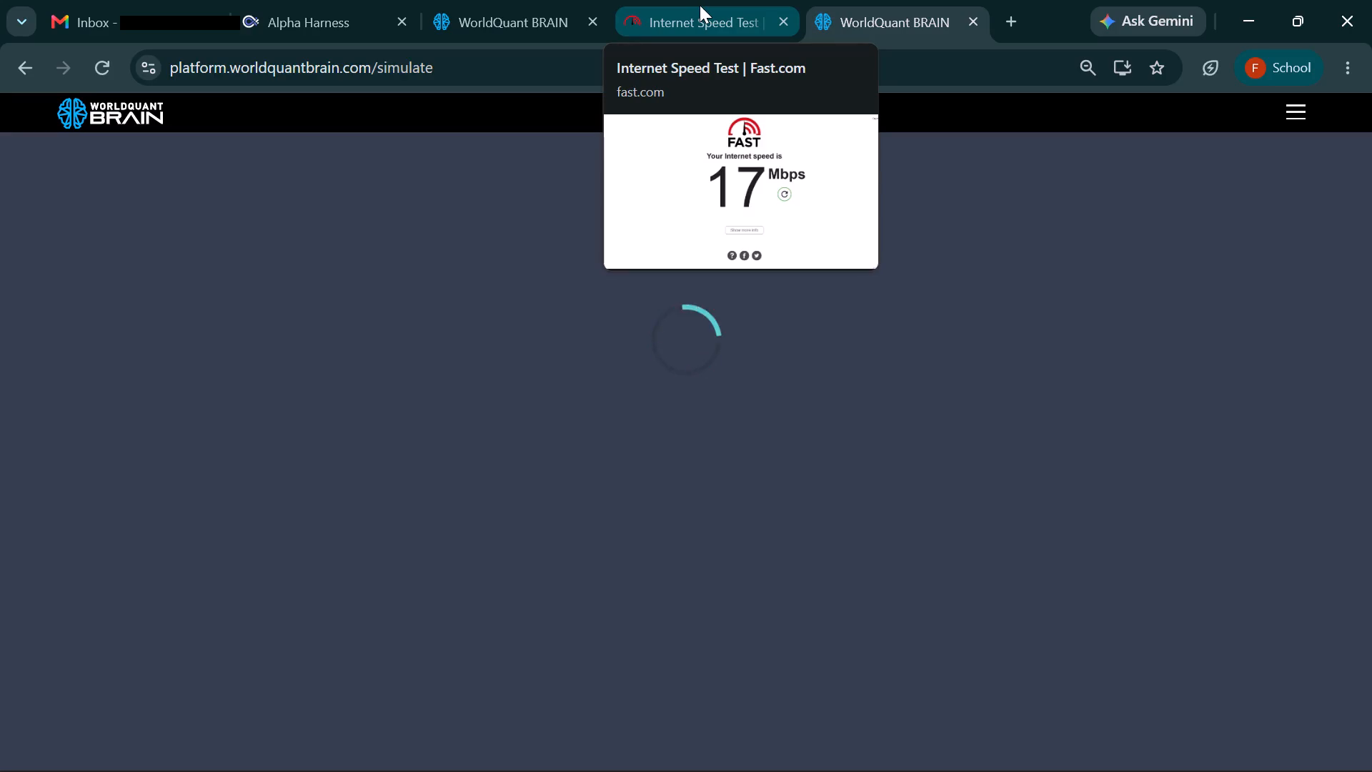
# Return to the first BRAIN tab, open the Genius page and examine the Genius level and eligibility criteria for the current quarter.
pyautogui.click(534, 0)
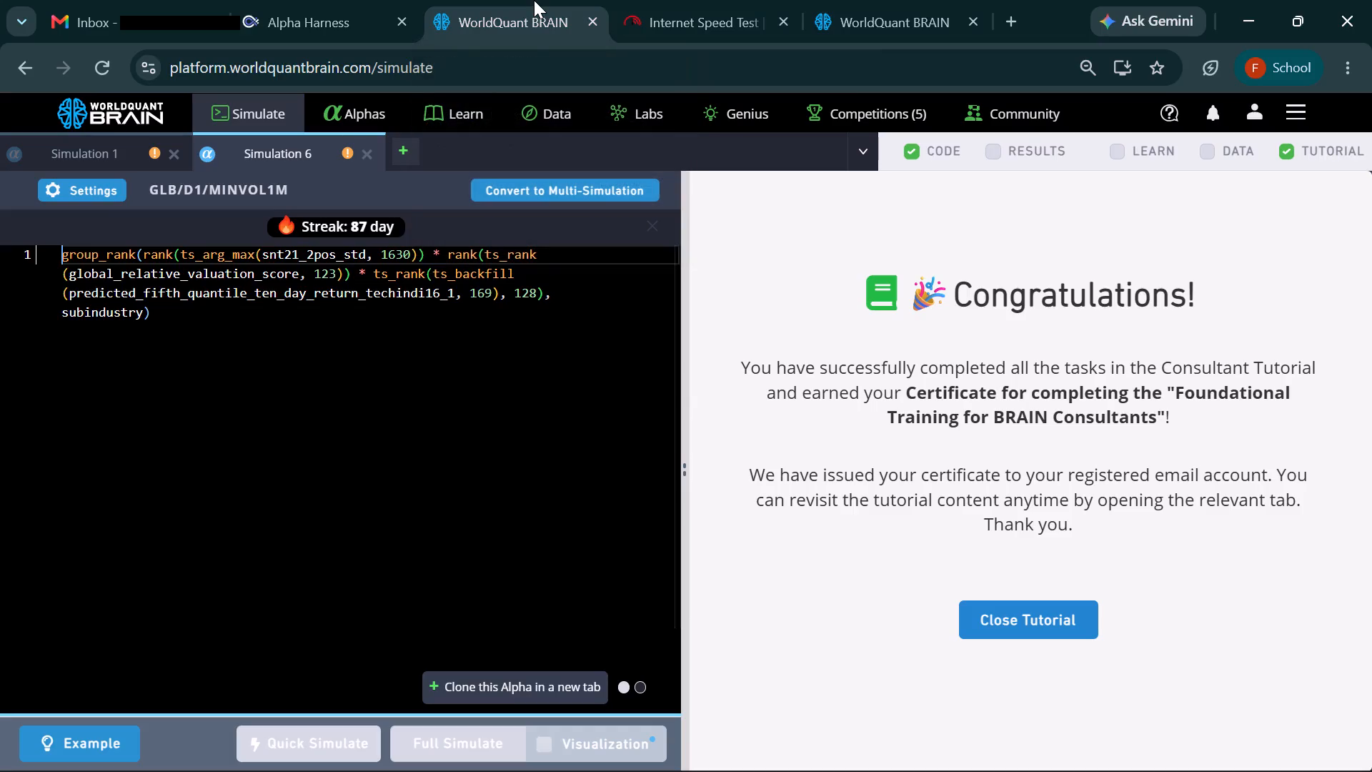
pyautogui.click(742, 110)
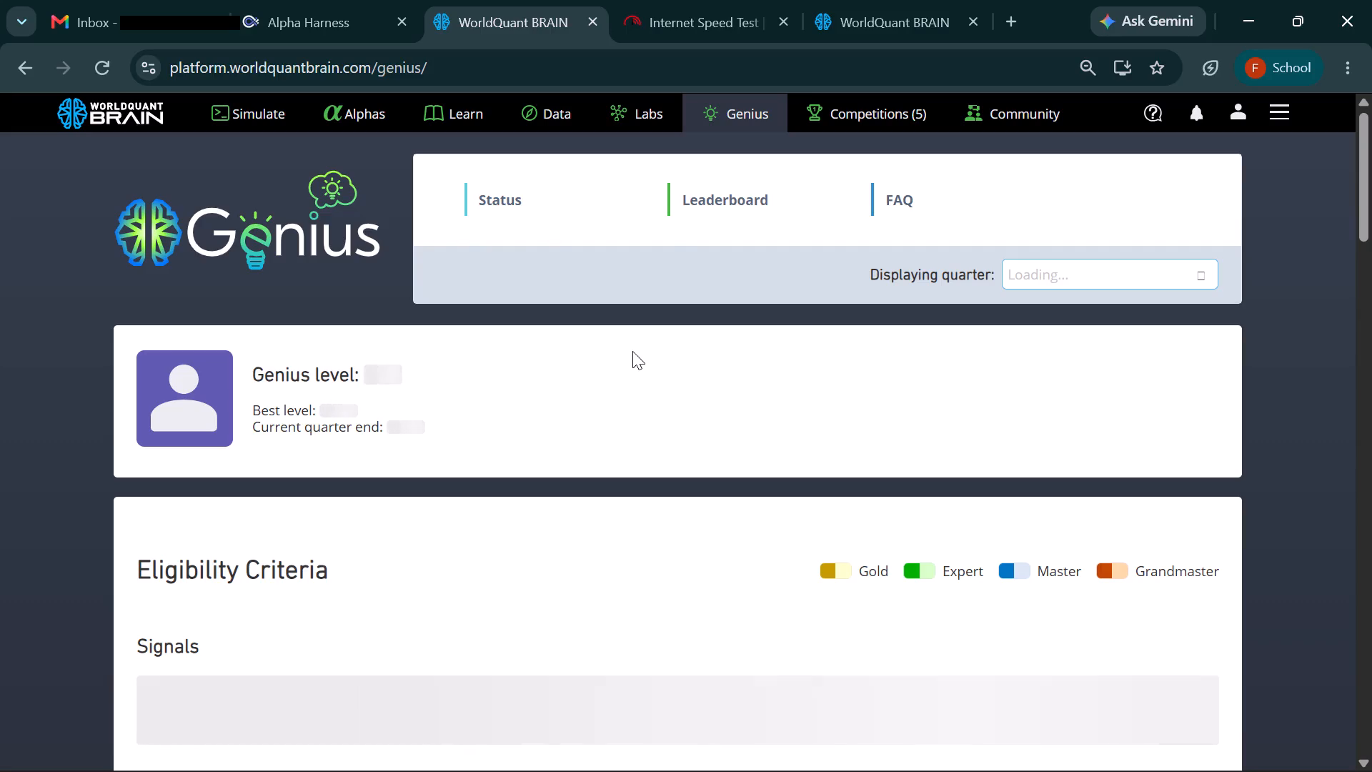
pyautogui.scroll(-4, 662, 517)
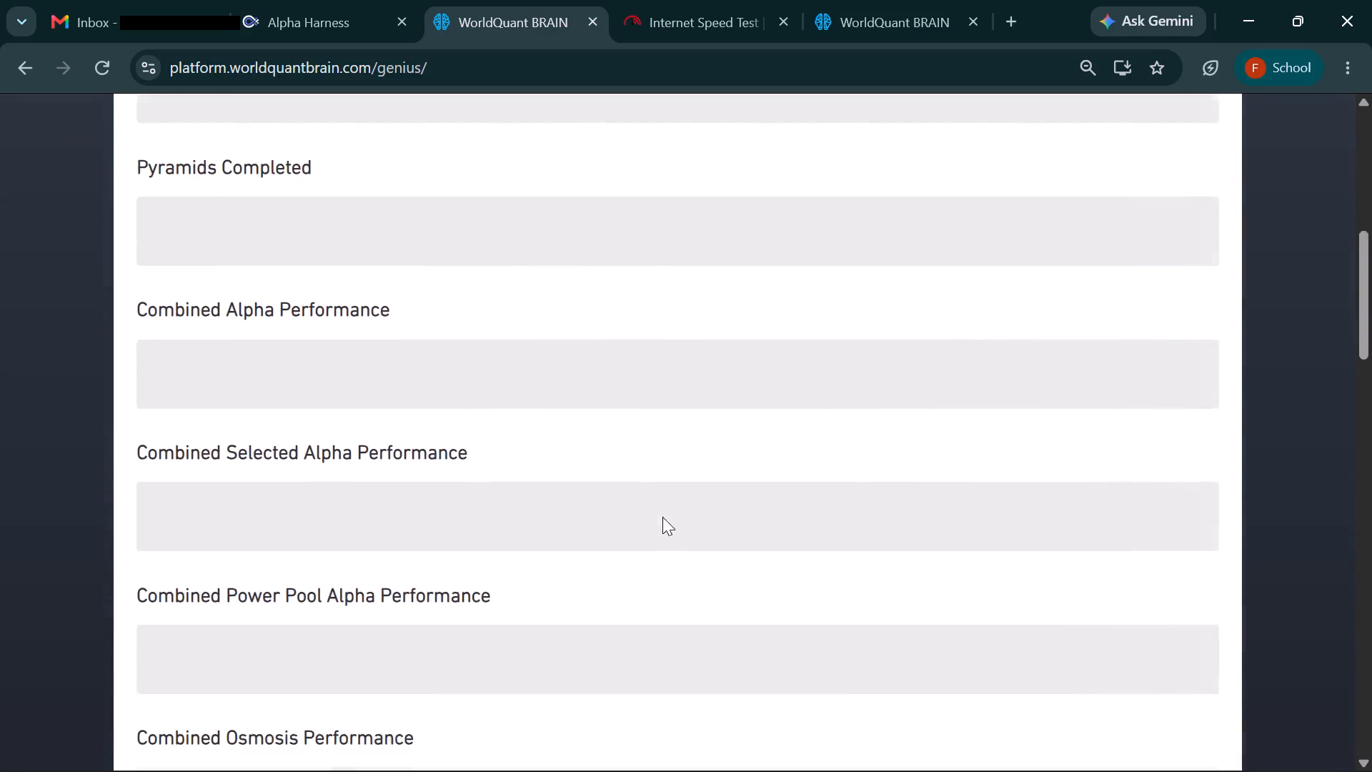
pyautogui.scroll(-3, 662, 517)
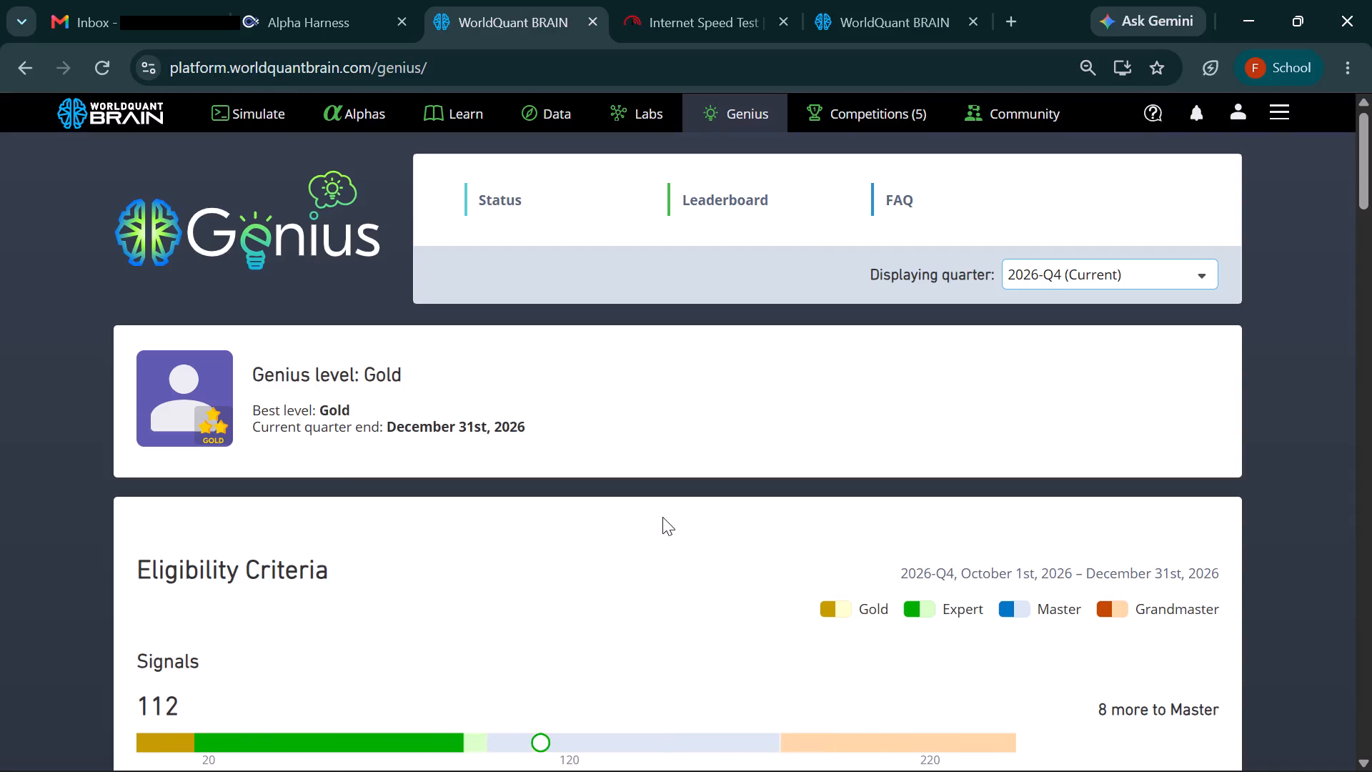
pyautogui.scroll(-4, 662, 517)
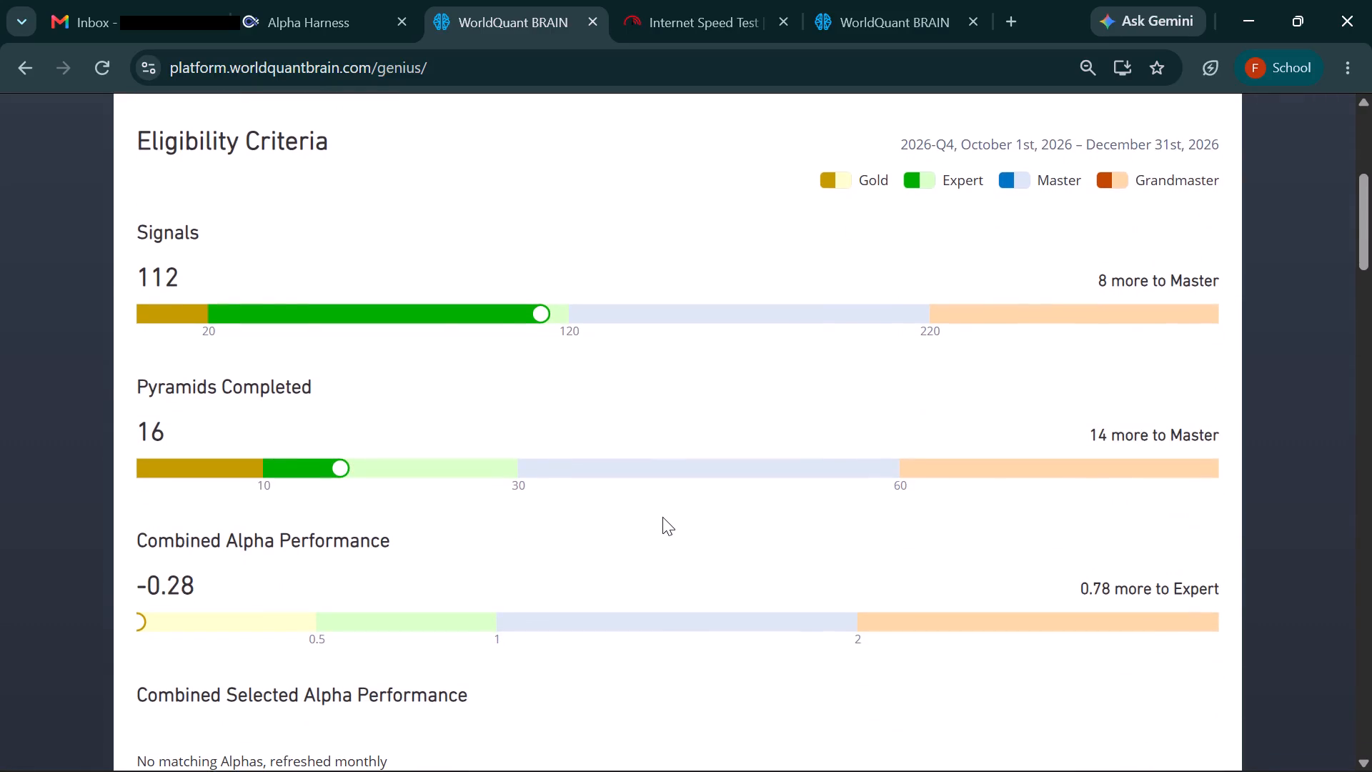
pyautogui.scroll(-1, 662, 517)
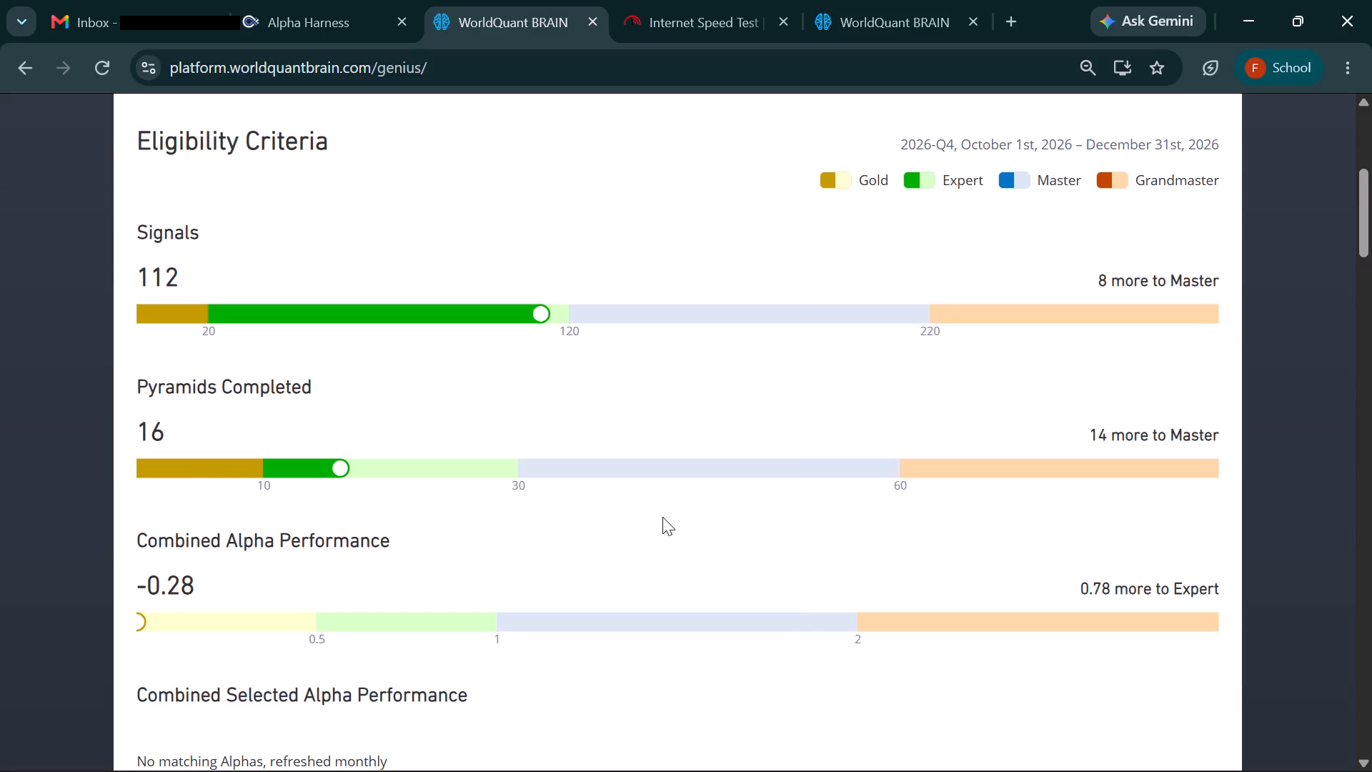
pyautogui.scroll(-2, 662, 517)
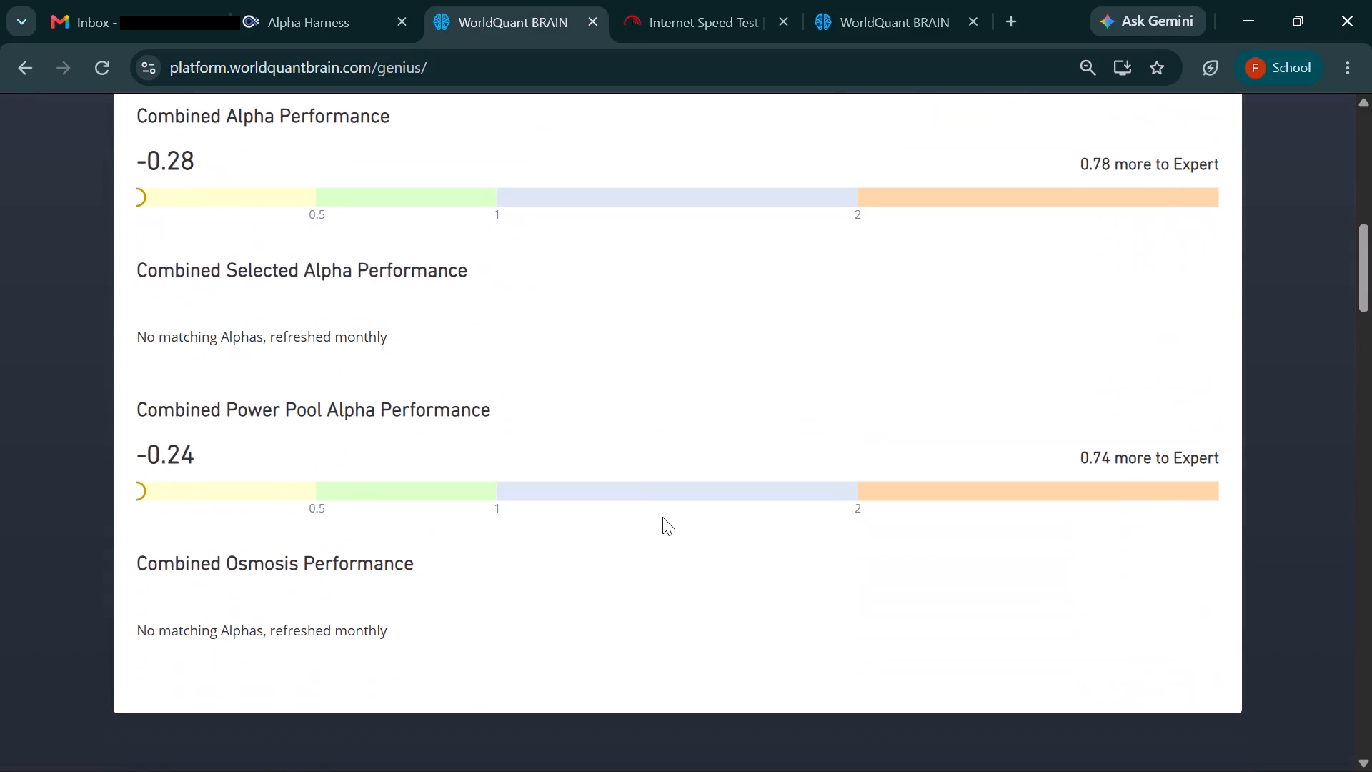
pyautogui.scroll(-1, 662, 517)
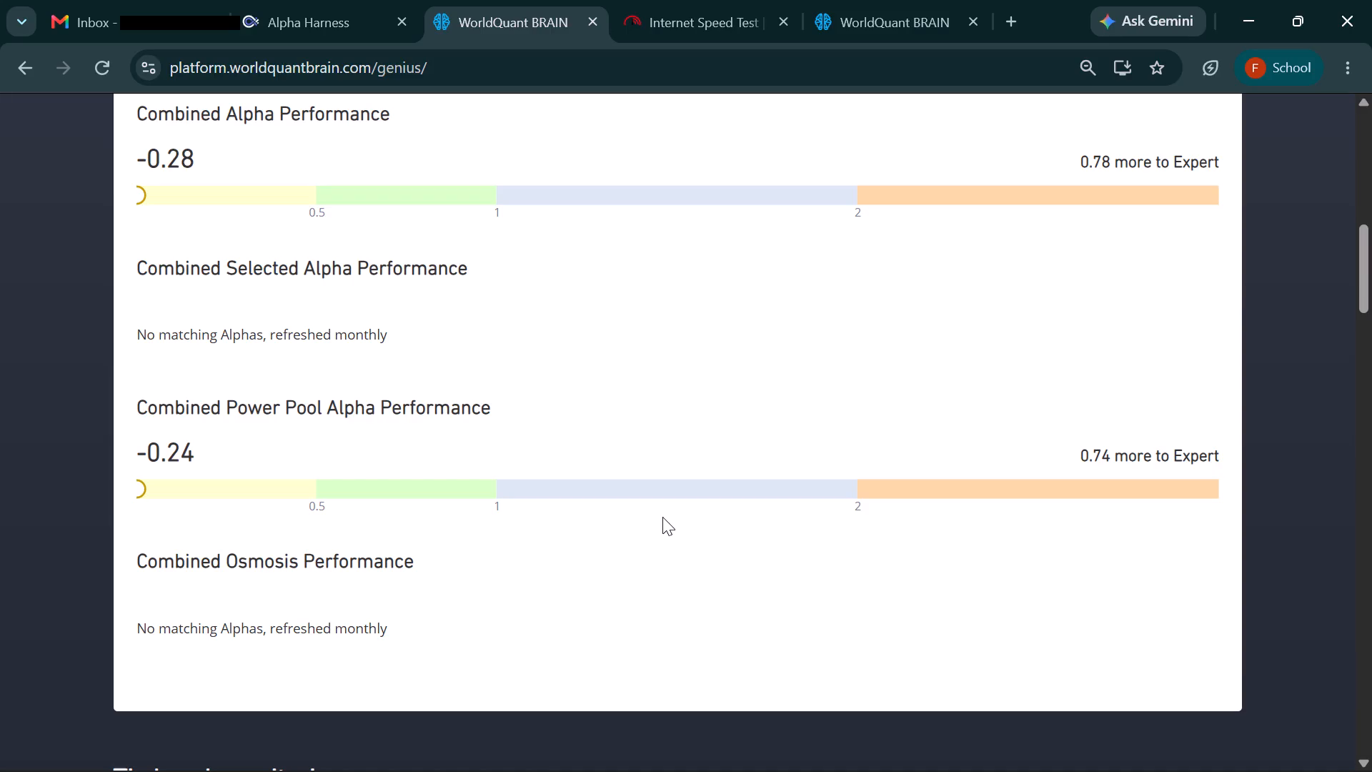
pyautogui.scroll(-3, 662, 517)
pyautogui.scroll(1, 662, 517)
pyautogui.scroll(-1, 662, 517)
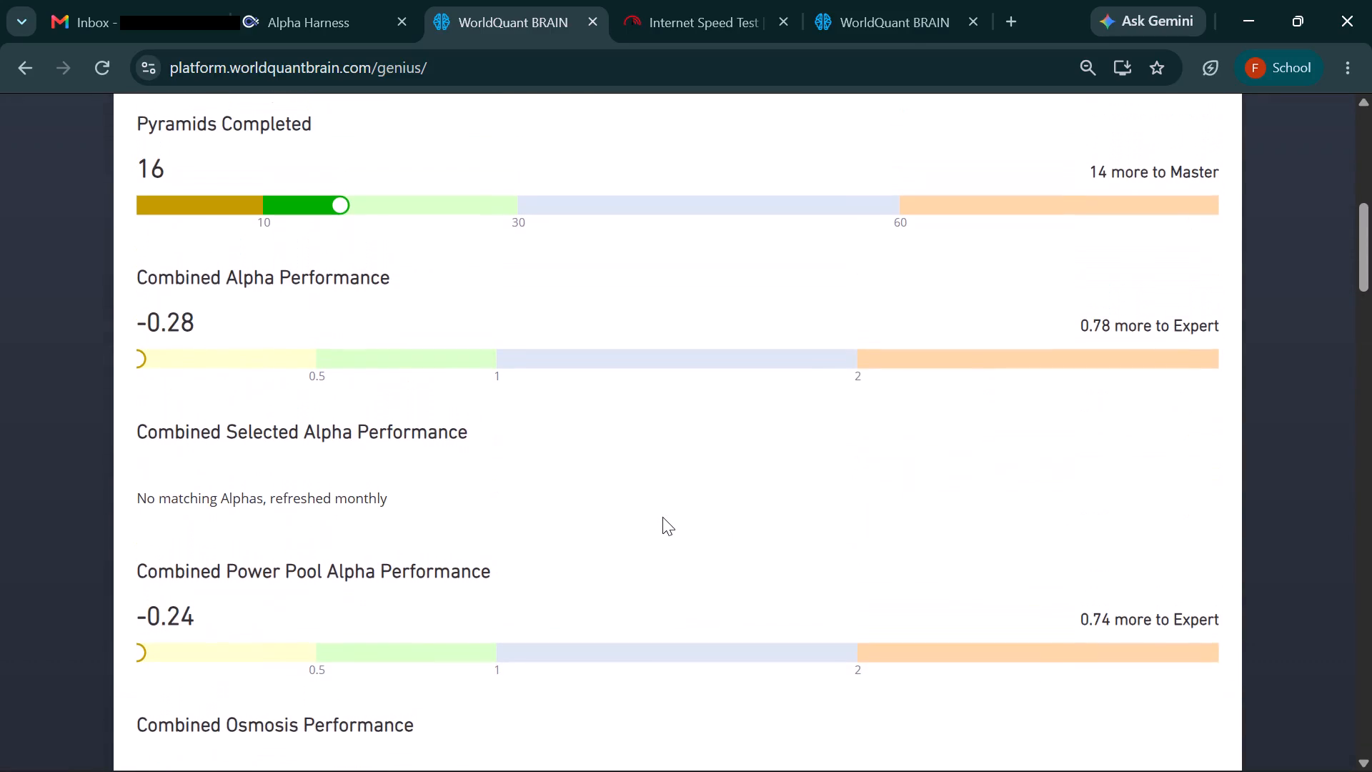
pyautogui.scroll(-1, 662, 517)
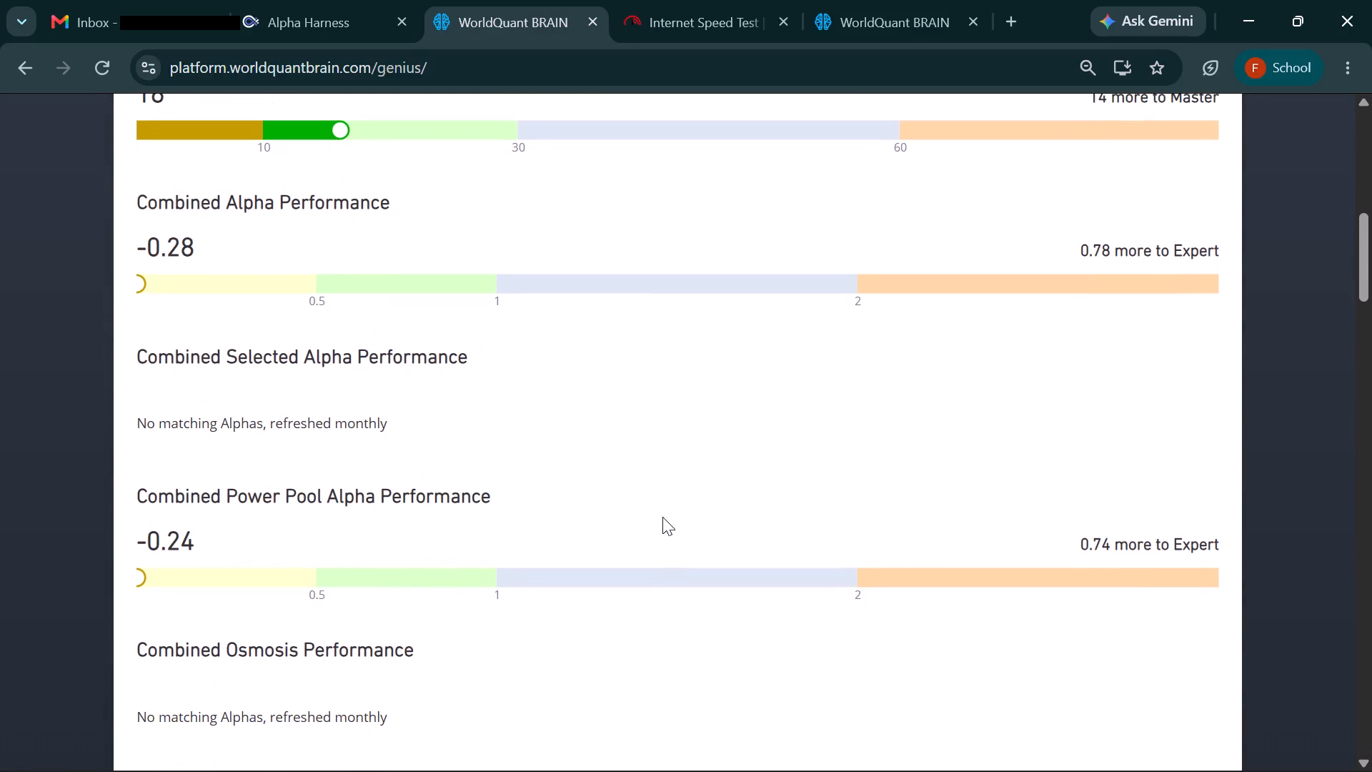
pyautogui.scroll(-1, 662, 517)
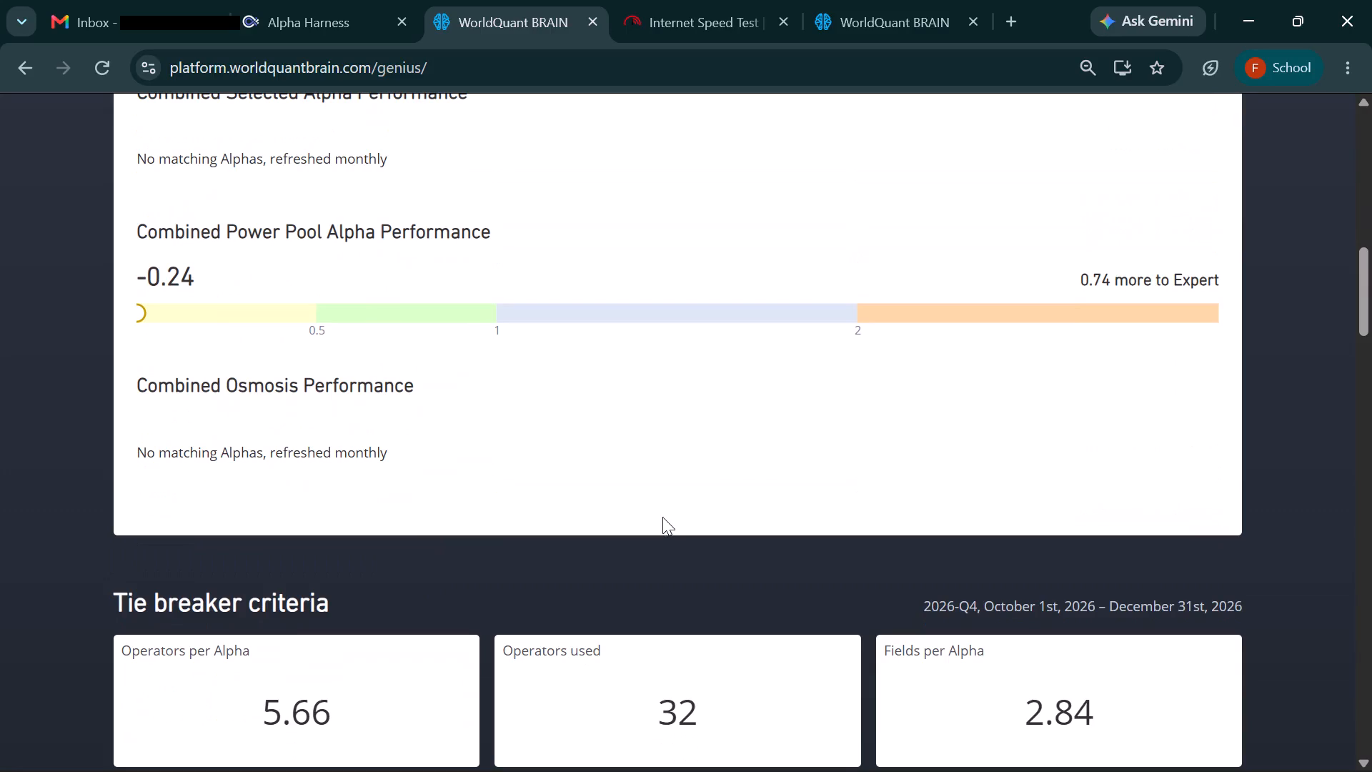
# Examine the tie breaker criteria, simulation and submission activity, Osmosis Allocation and Pyramid alpha distribution sections of the Genius page.
pyautogui.scroll(-4, 662, 517)
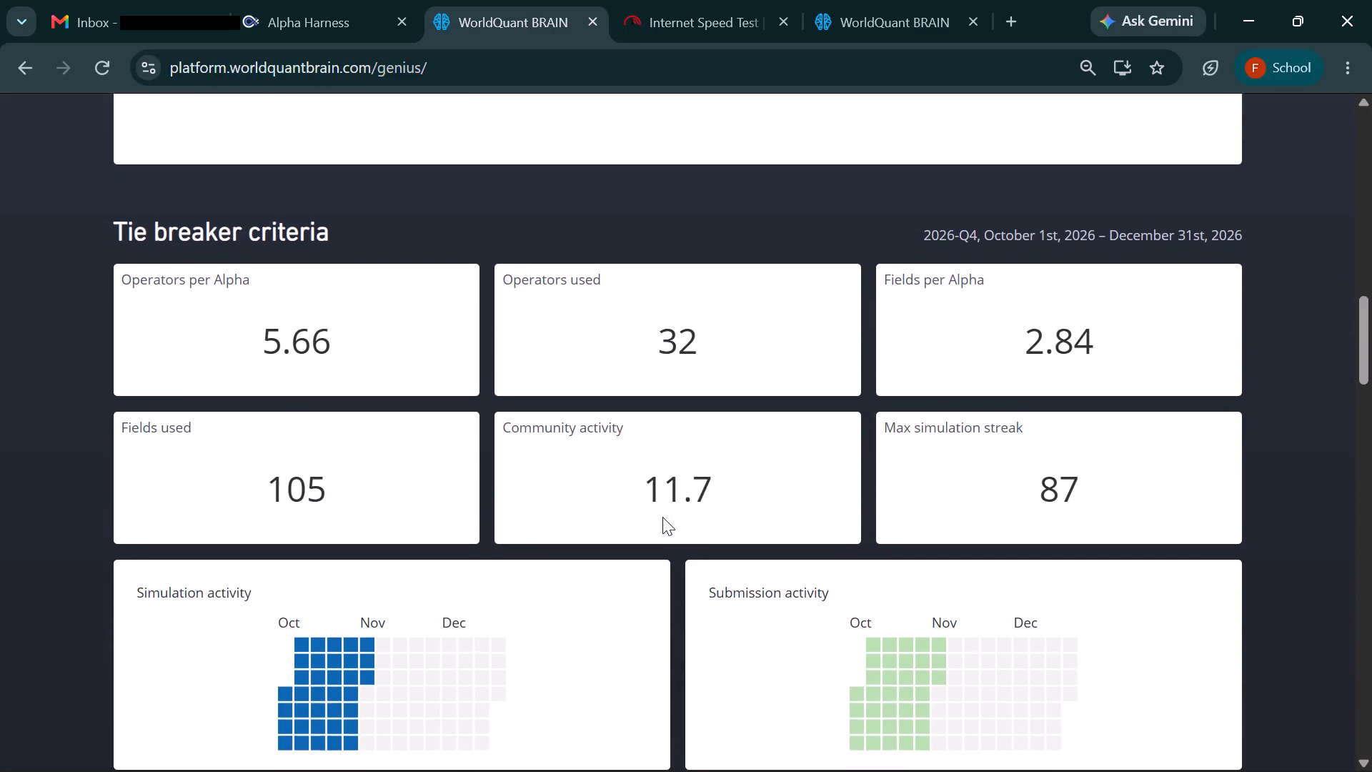
pyautogui.scroll(-11, 662, 517)
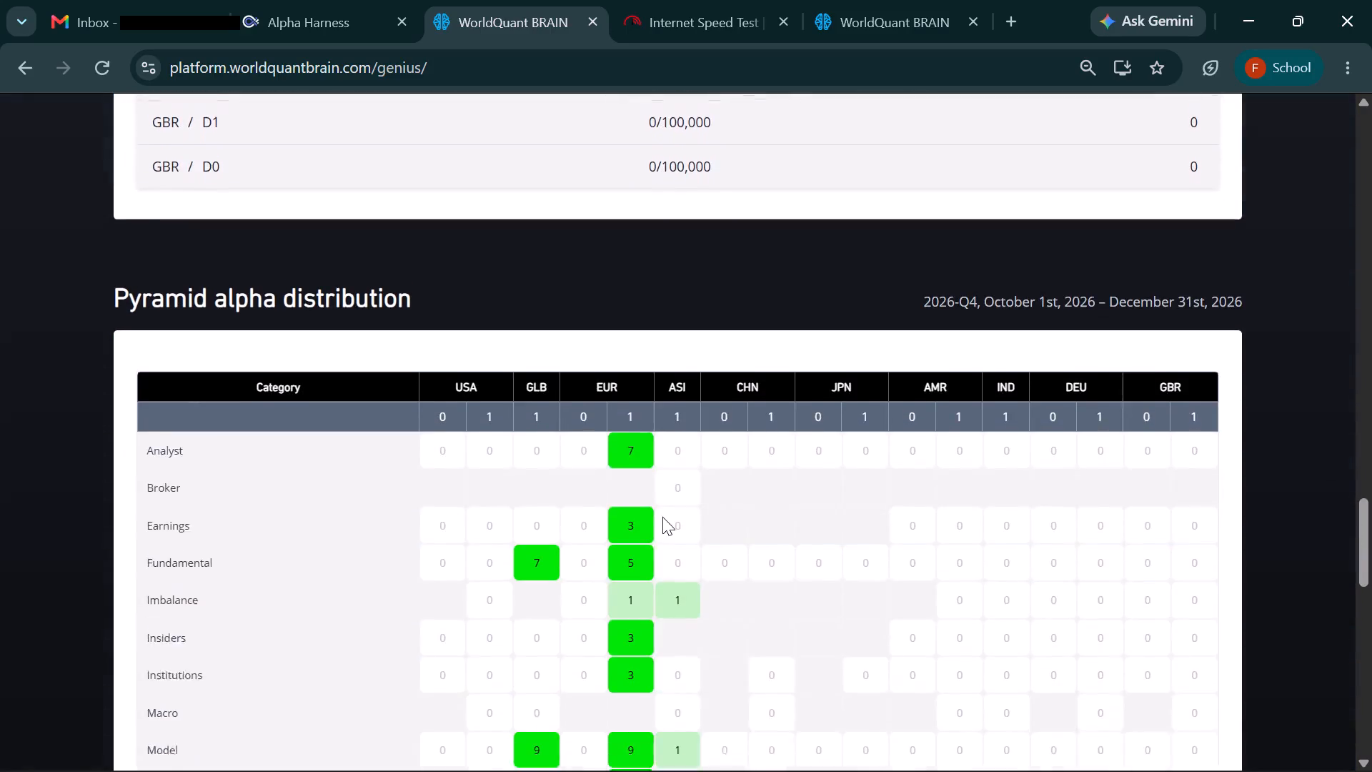
pyautogui.scroll(-2, 662, 517)
pyautogui.scroll(8, 662, 517)
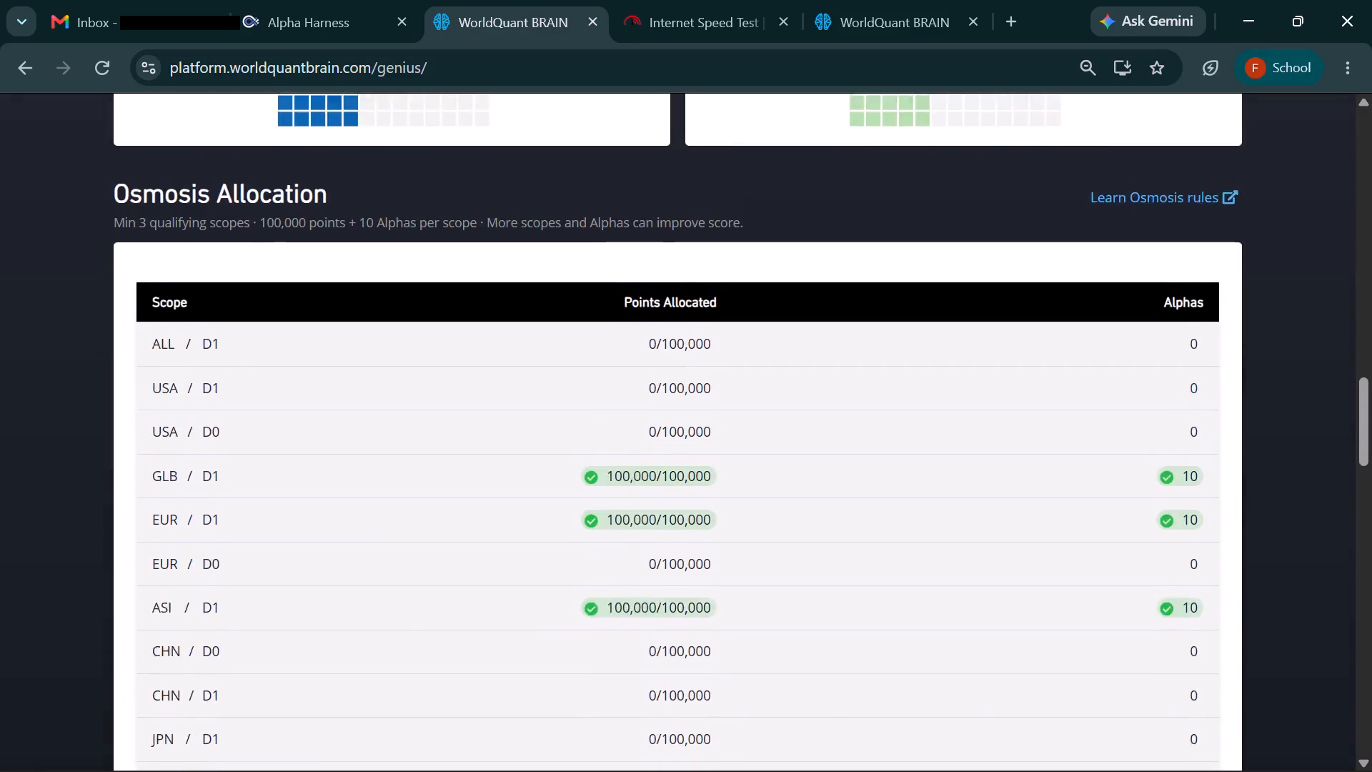
pyautogui.scroll(1, 662, 517)
pyautogui.scroll(-1, 662, 517)
pyautogui.scroll(1, 662, 517)
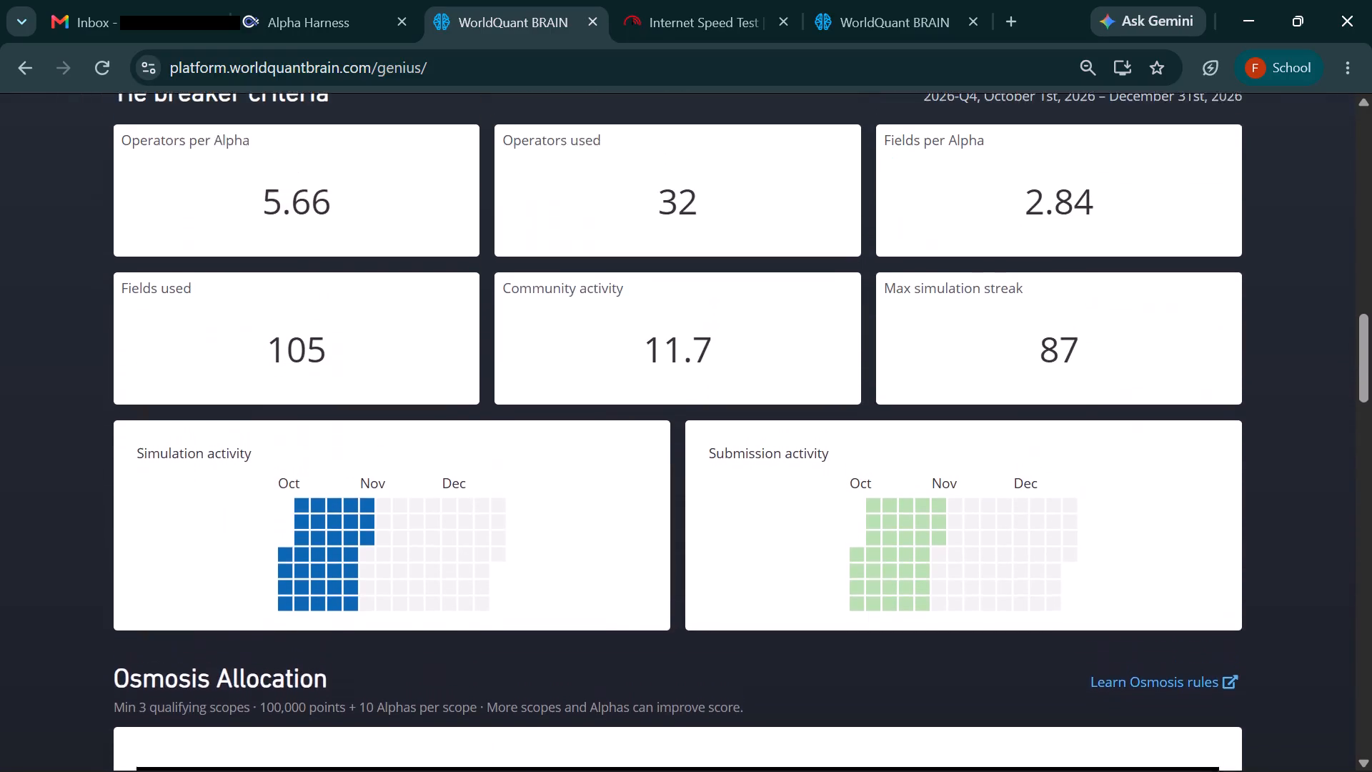
pyautogui.scroll(1, 662, 517)
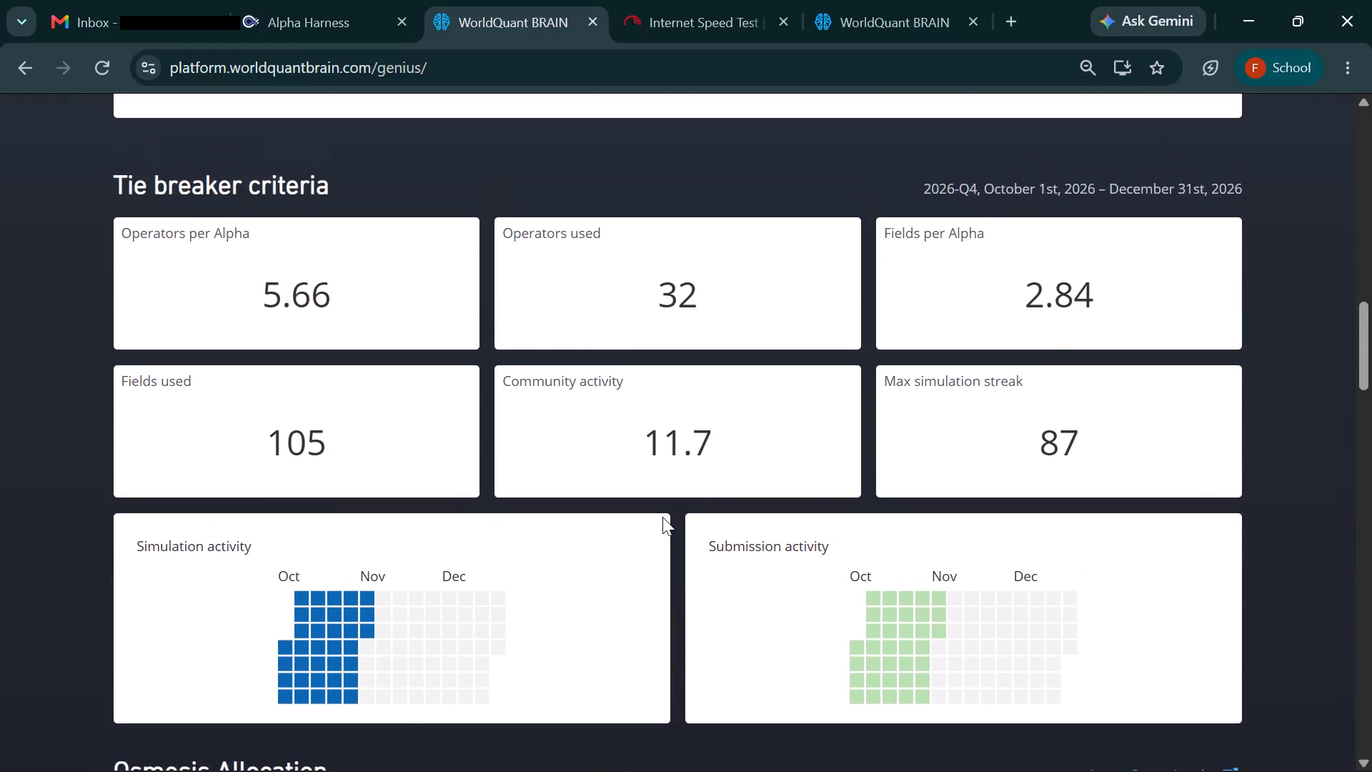
pyautogui.scroll(-1, 662, 517)
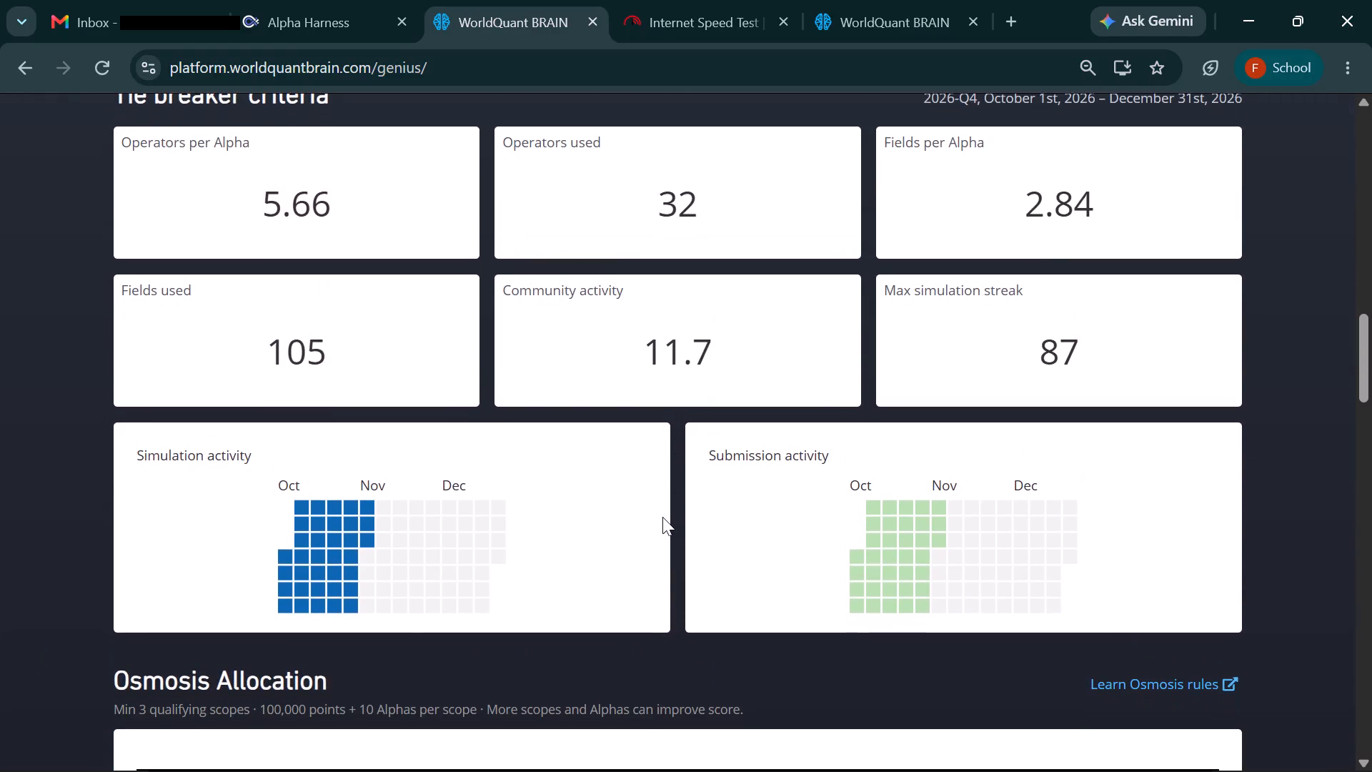
pyautogui.scroll(-1, 662, 517)
# Go back over the eligibility criteria, checking signals, pyramids completed and the combined performance scores against the level thresholds.
pyautogui.scroll(5, 662, 517)
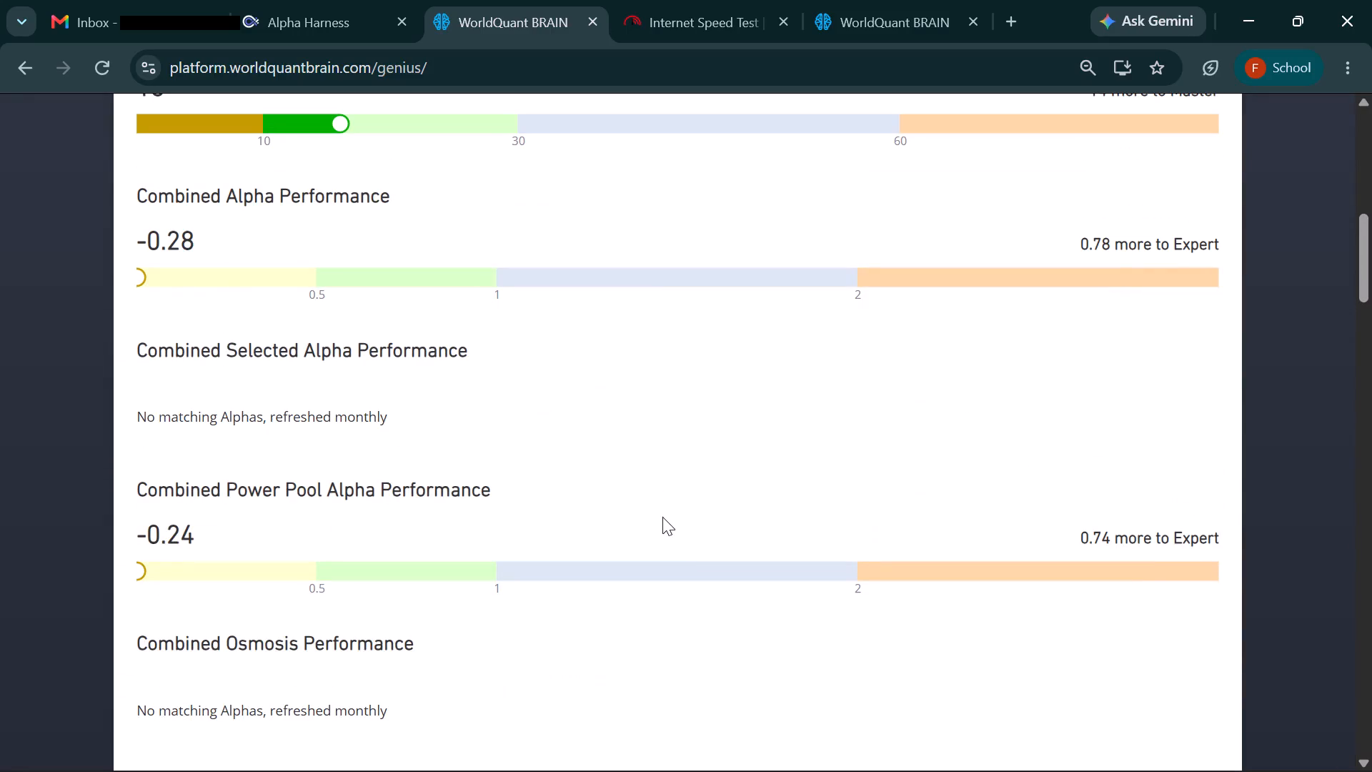
pyautogui.scroll(2, 662, 517)
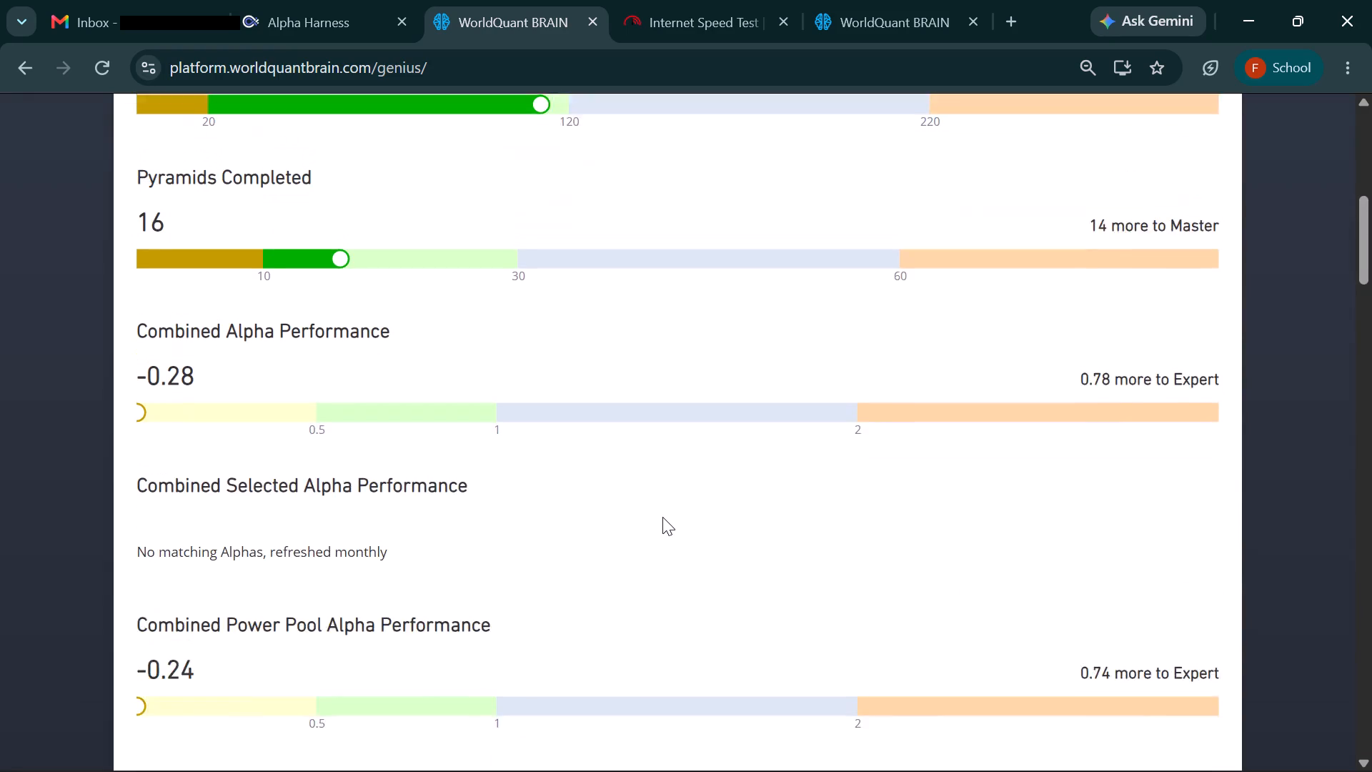
pyautogui.scroll(3, 662, 517)
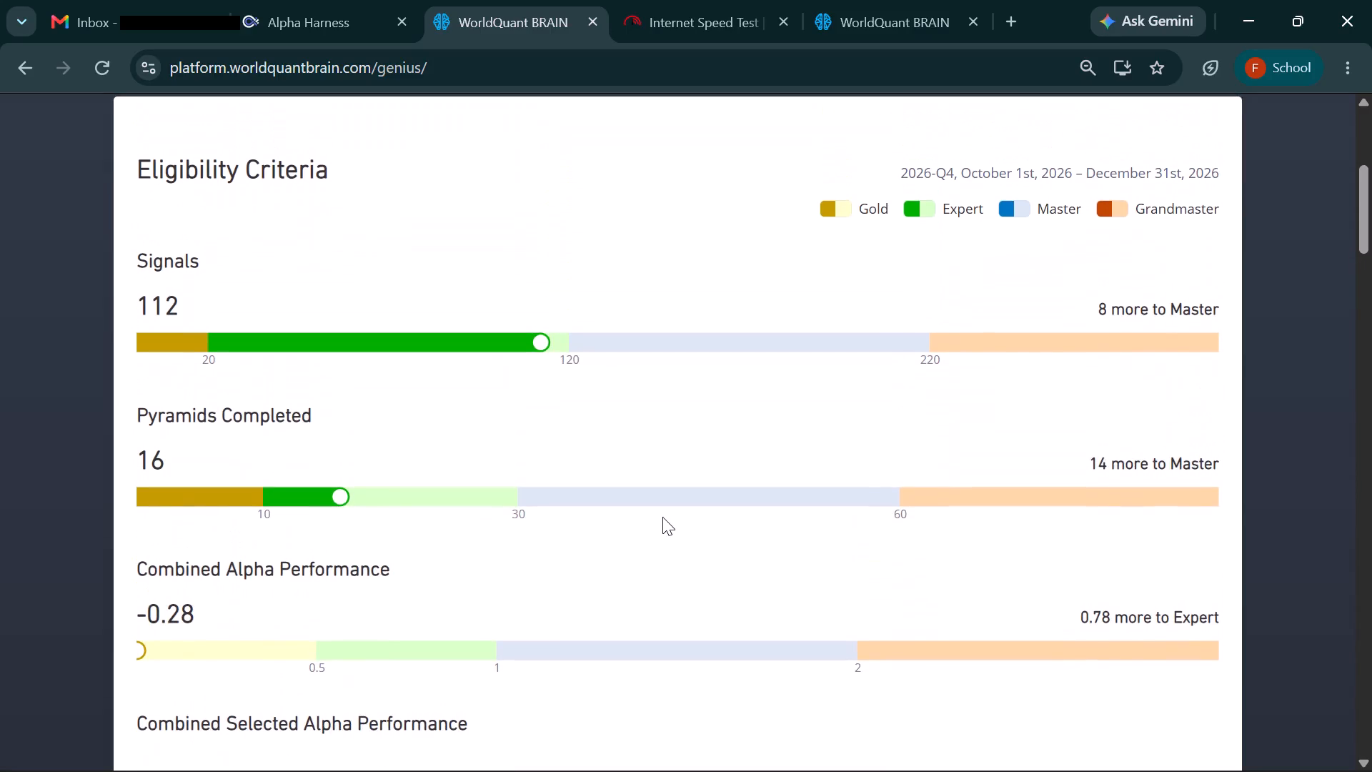
pyautogui.scroll(2, 662, 517)
pyautogui.scroll(-2, 662, 517)
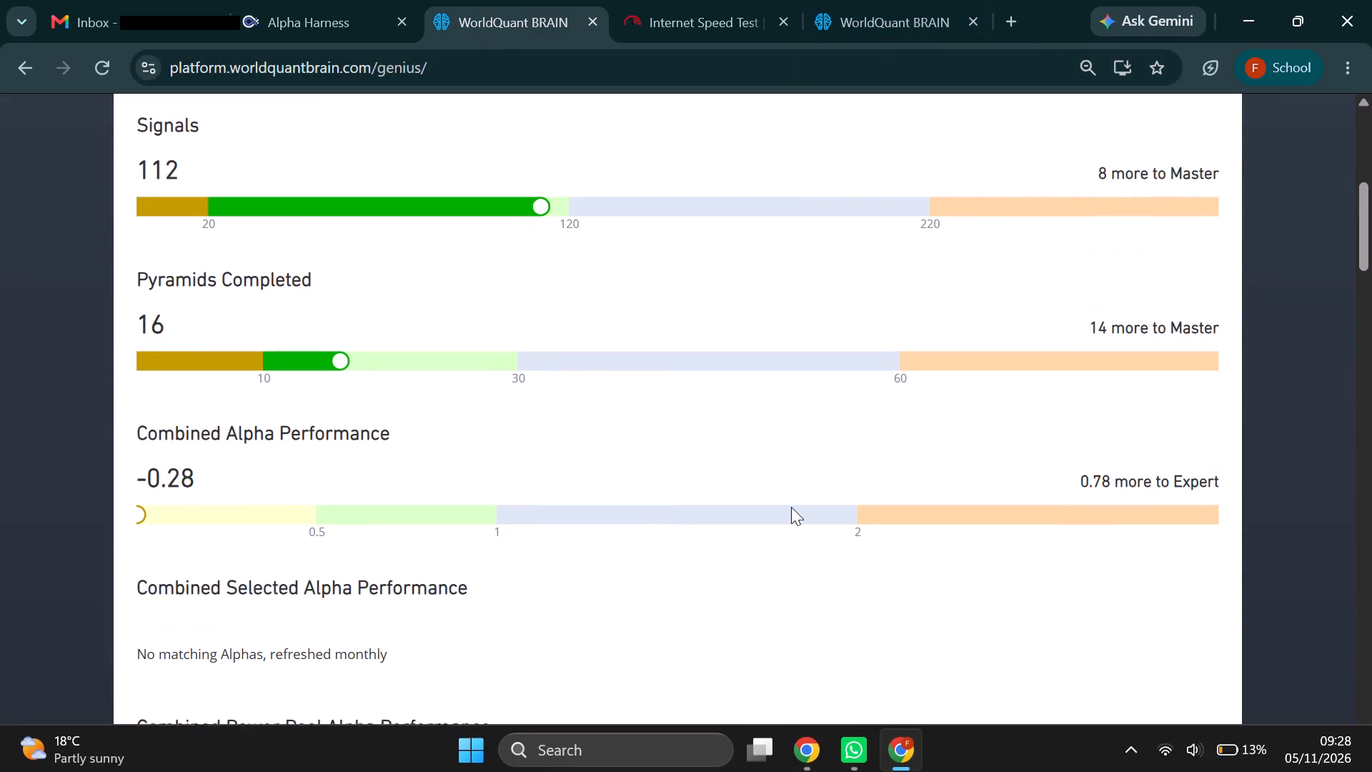
pyautogui.scroll(12, 791, 507)
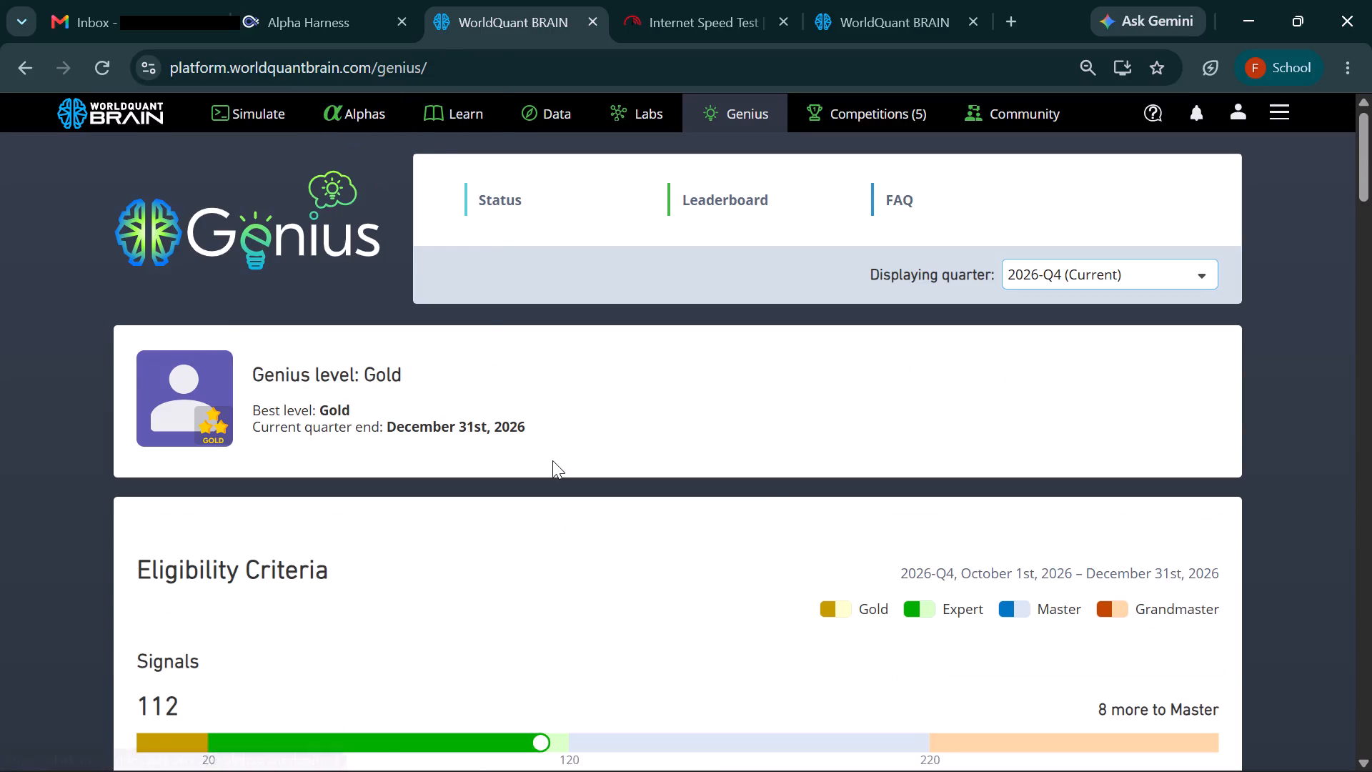
pyautogui.scroll(-7, 552, 460)
pyautogui.scroll(3, 552, 460)
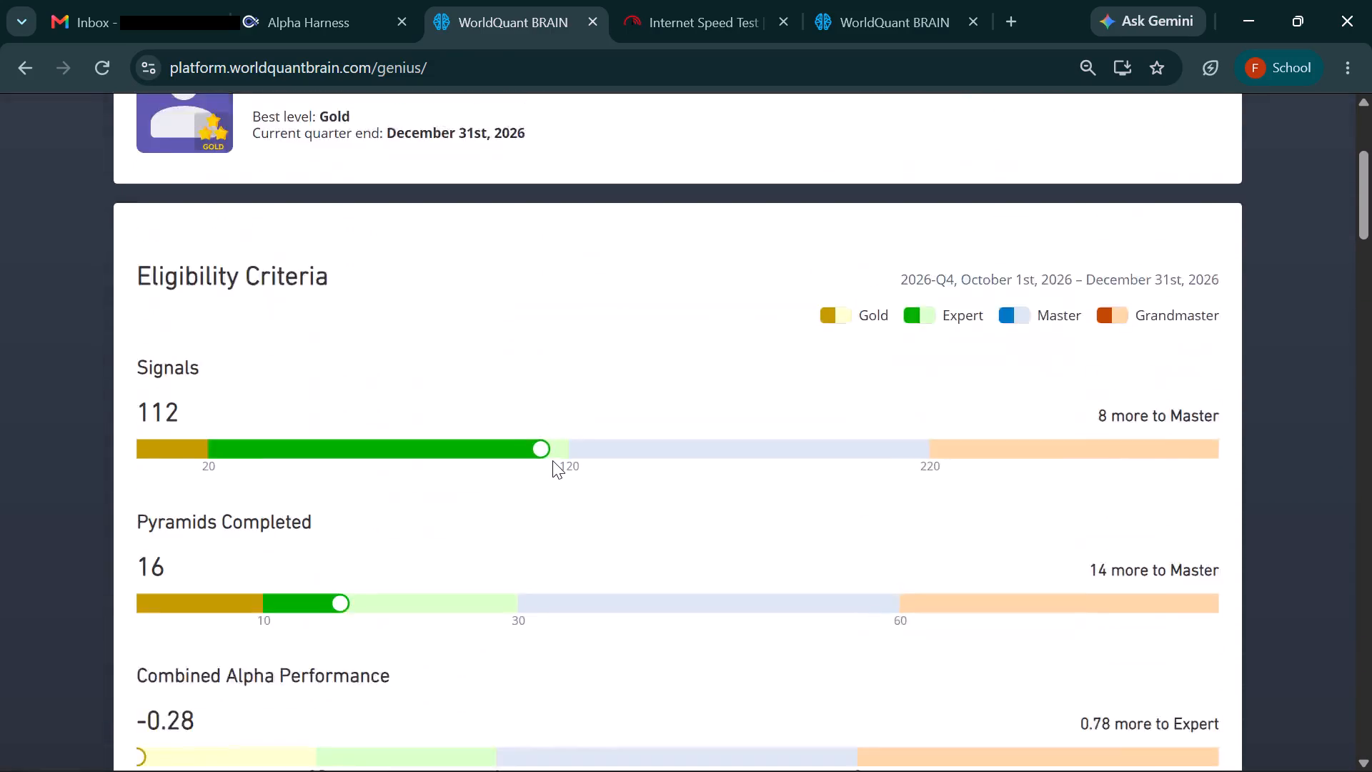
pyautogui.scroll(3, 552, 460)
# Examine the Pyramid alpha distribution table, checking submissions and active status for the EUR and ASI category cells.
pyautogui.scroll(-4, 552, 460)
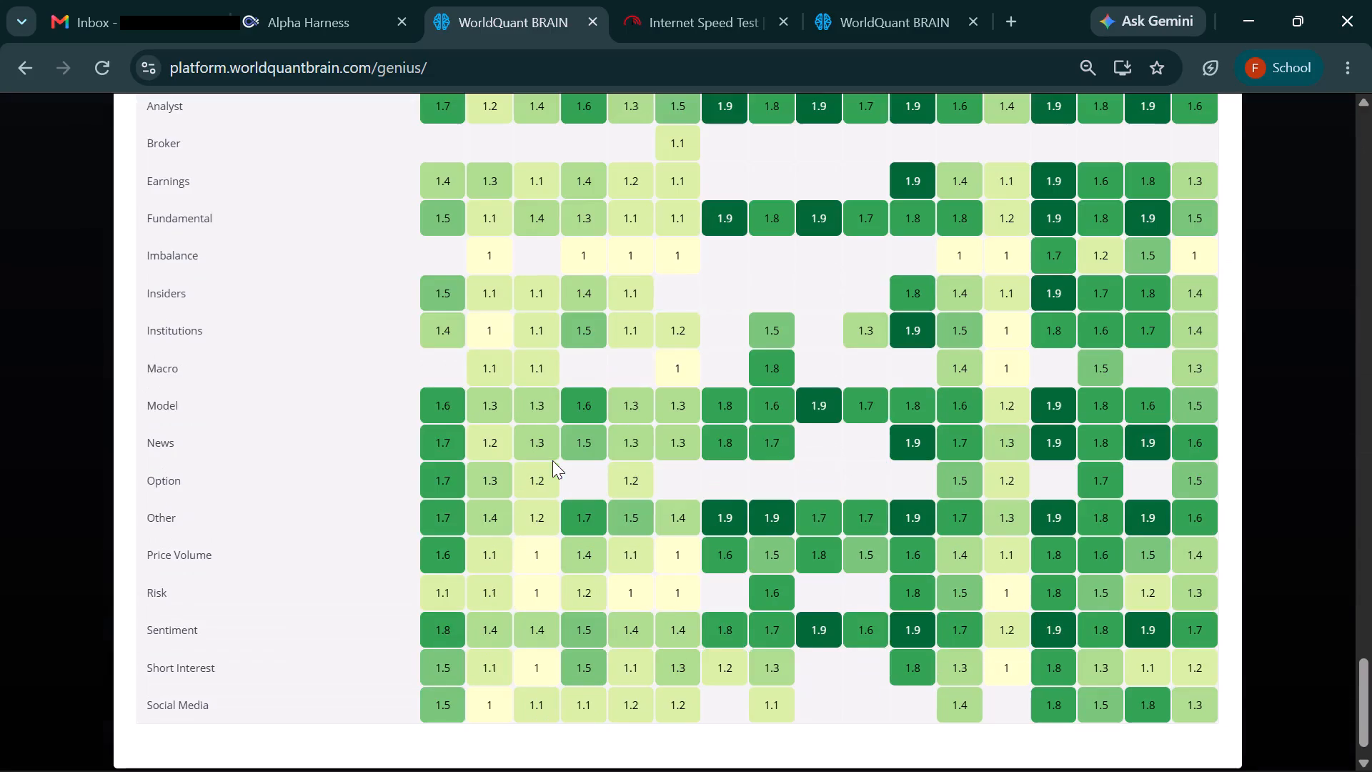
pyautogui.scroll(4, 552, 460)
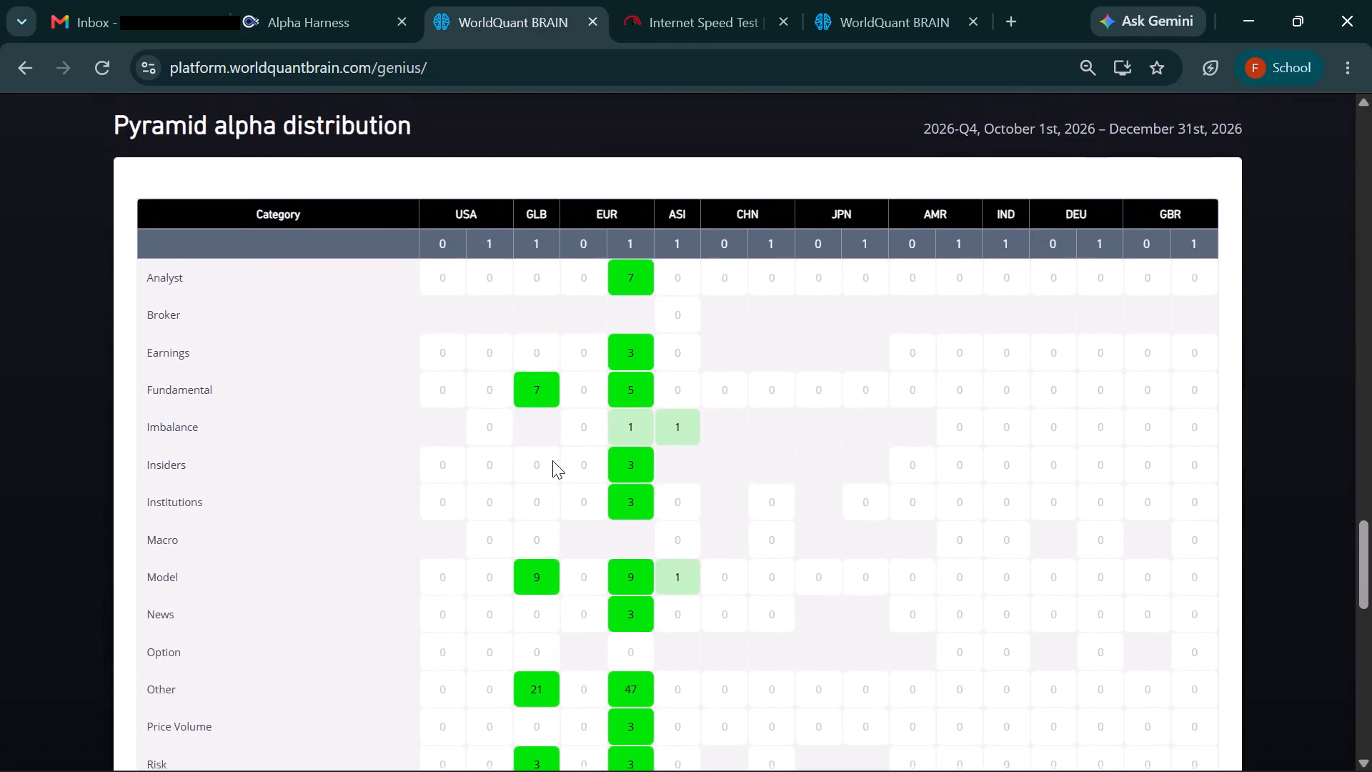
pyautogui.scroll(-1, 552, 460)
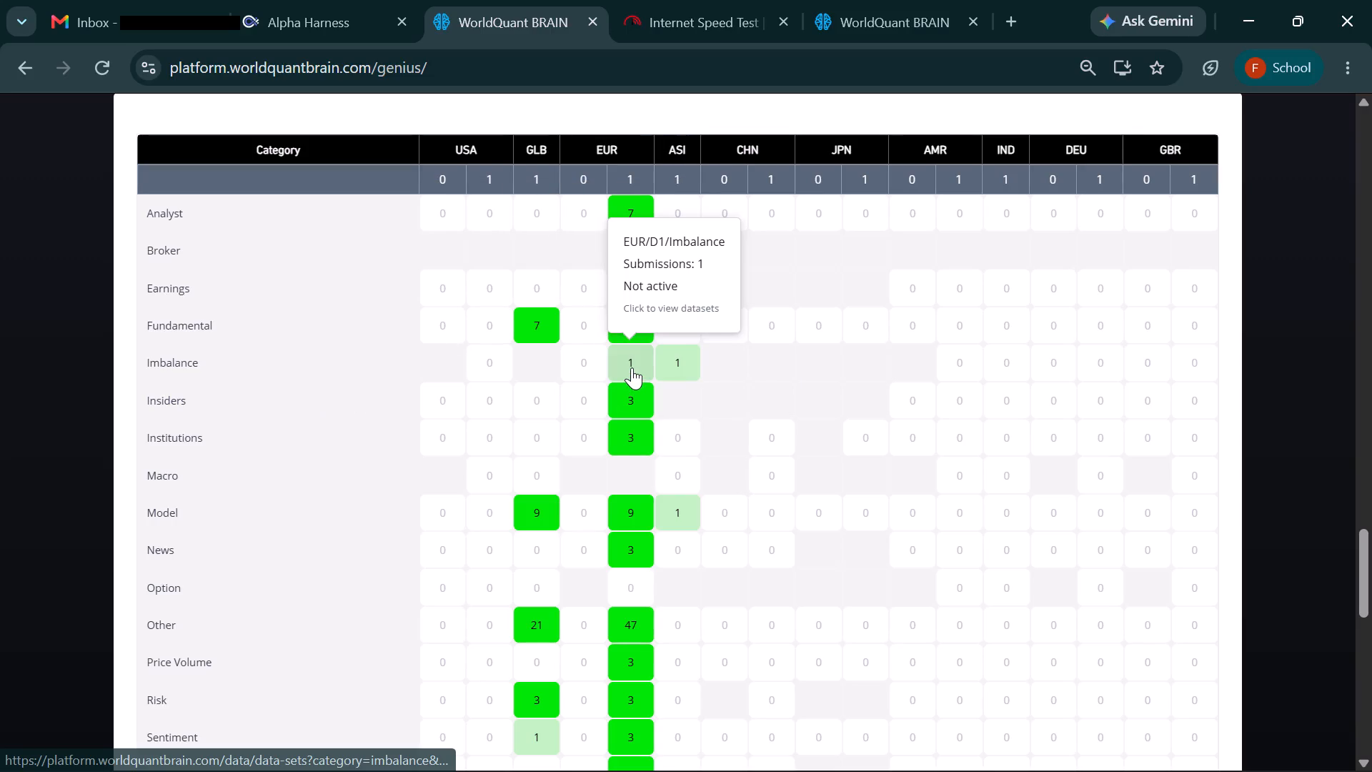
pyautogui.scroll(-1, 688, 498)
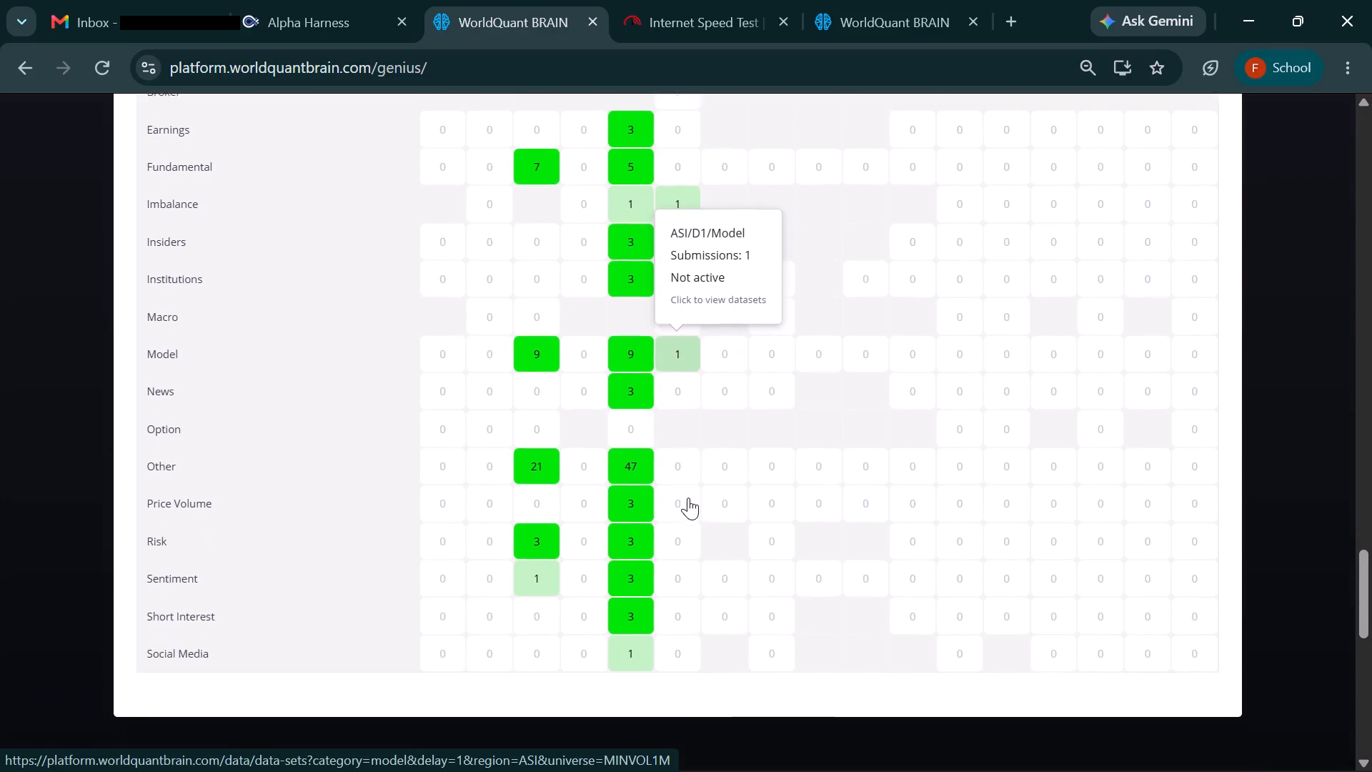
pyautogui.scroll(-2, 688, 498)
pyautogui.scroll(2, 688, 498)
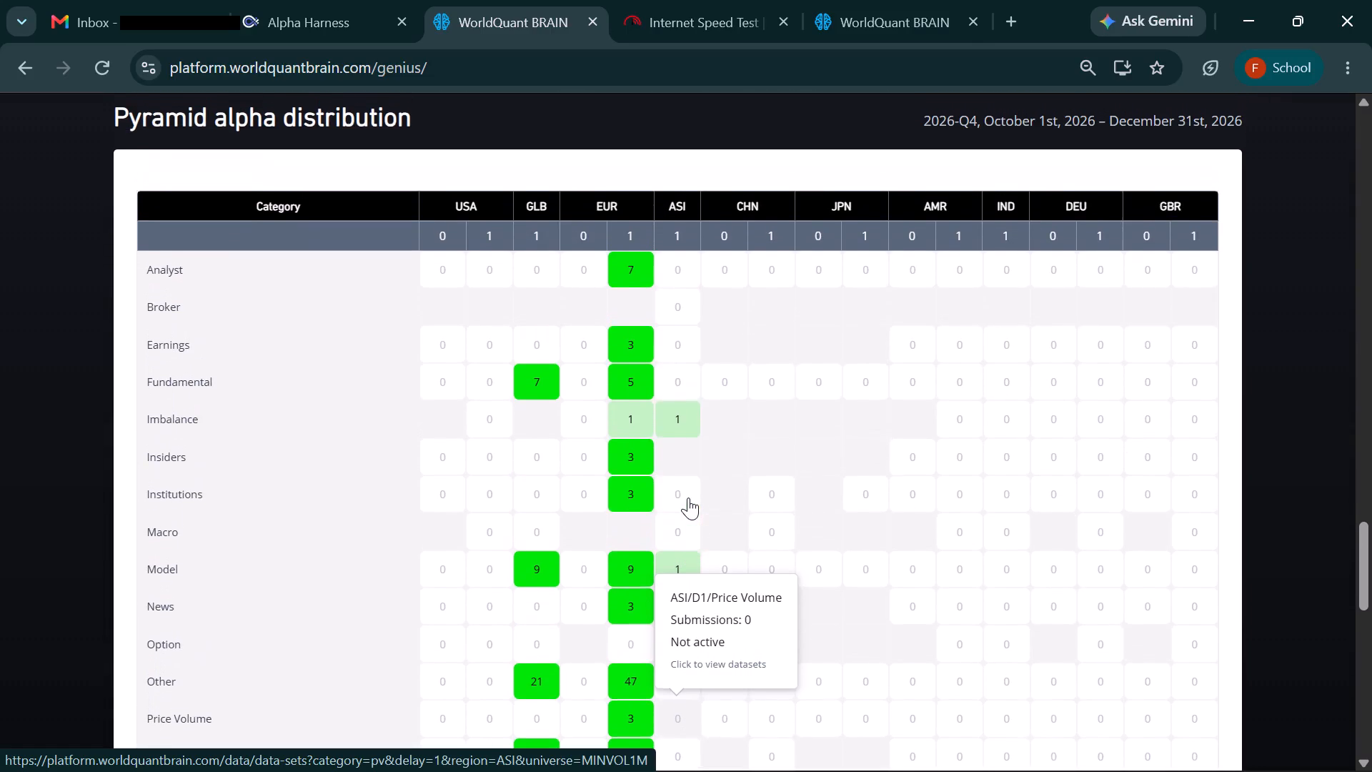
pyautogui.scroll(1, 688, 498)
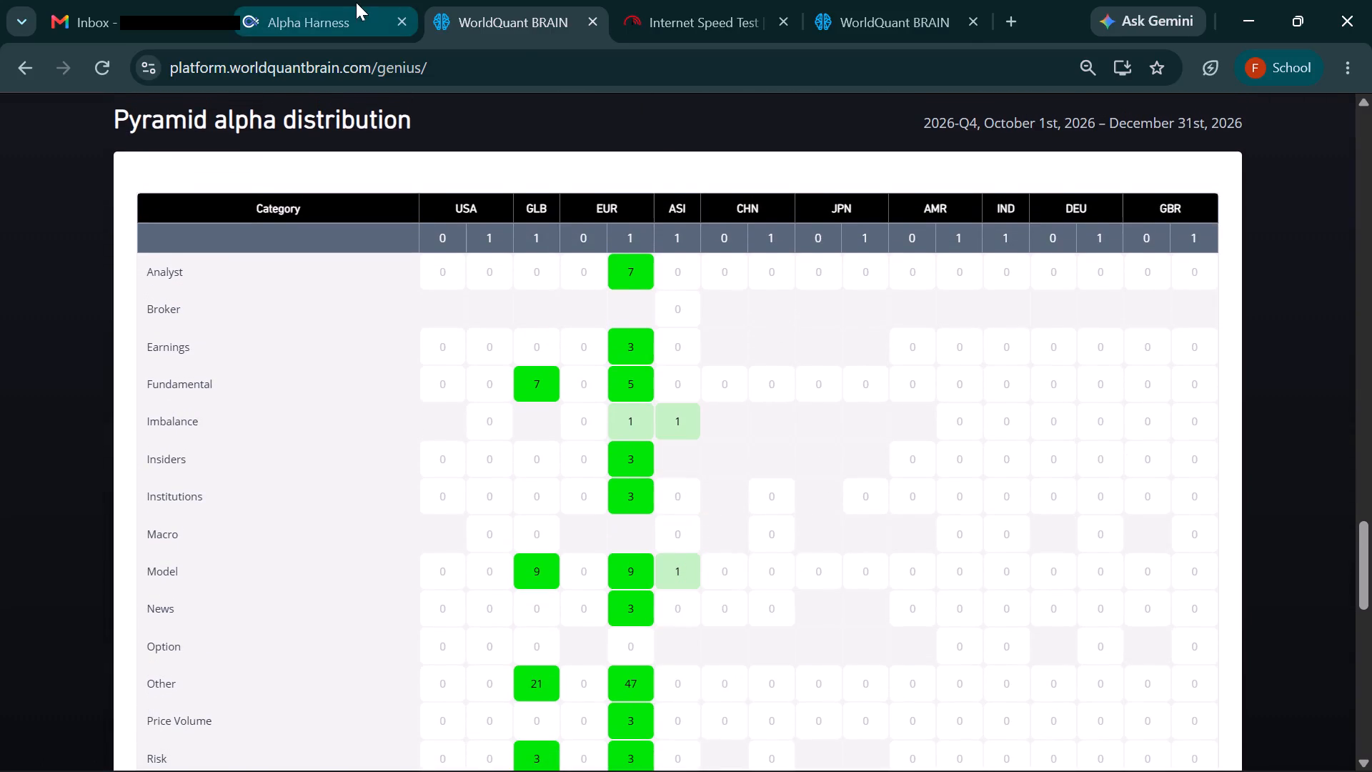
# Switch to the second BRAIN tab and close the Simulation 6 tab on the Simulate page.
pyautogui.click(824, 0)
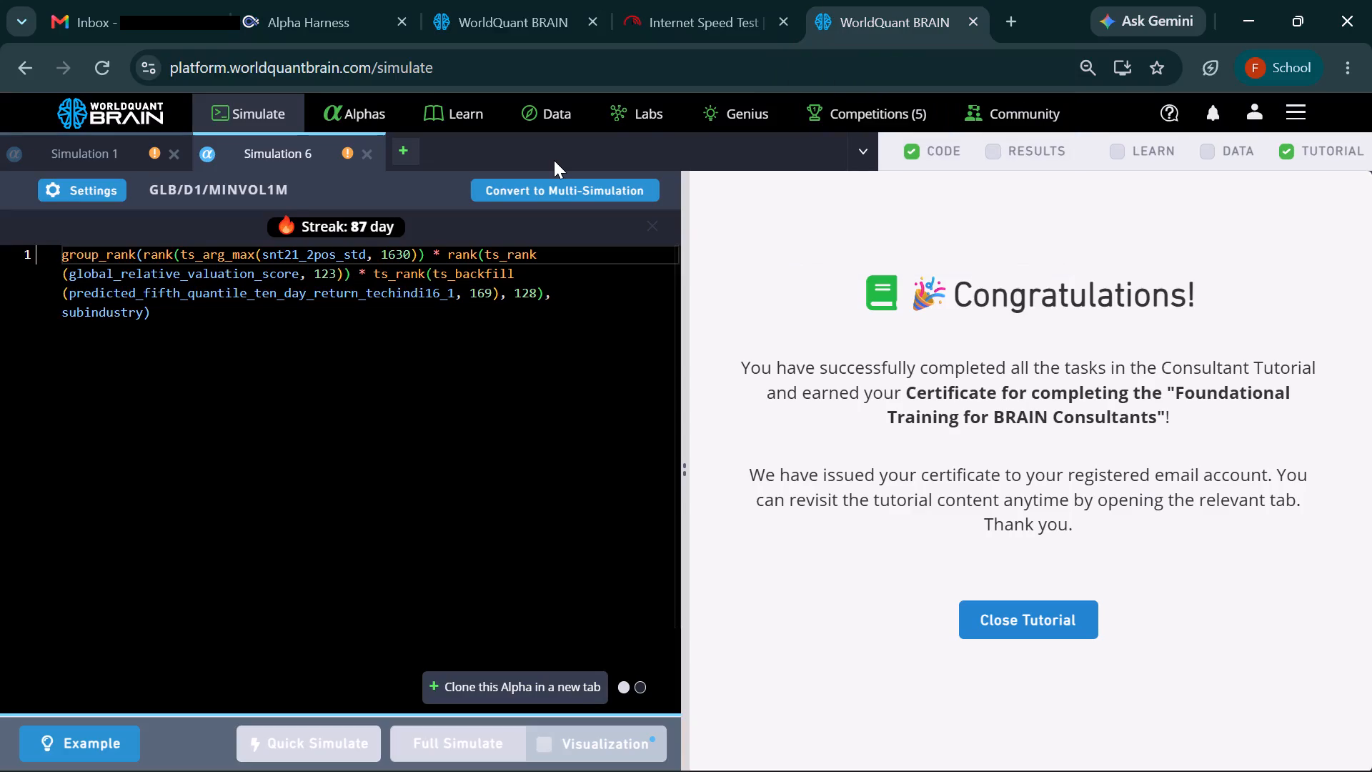
pyautogui.click(362, 157)
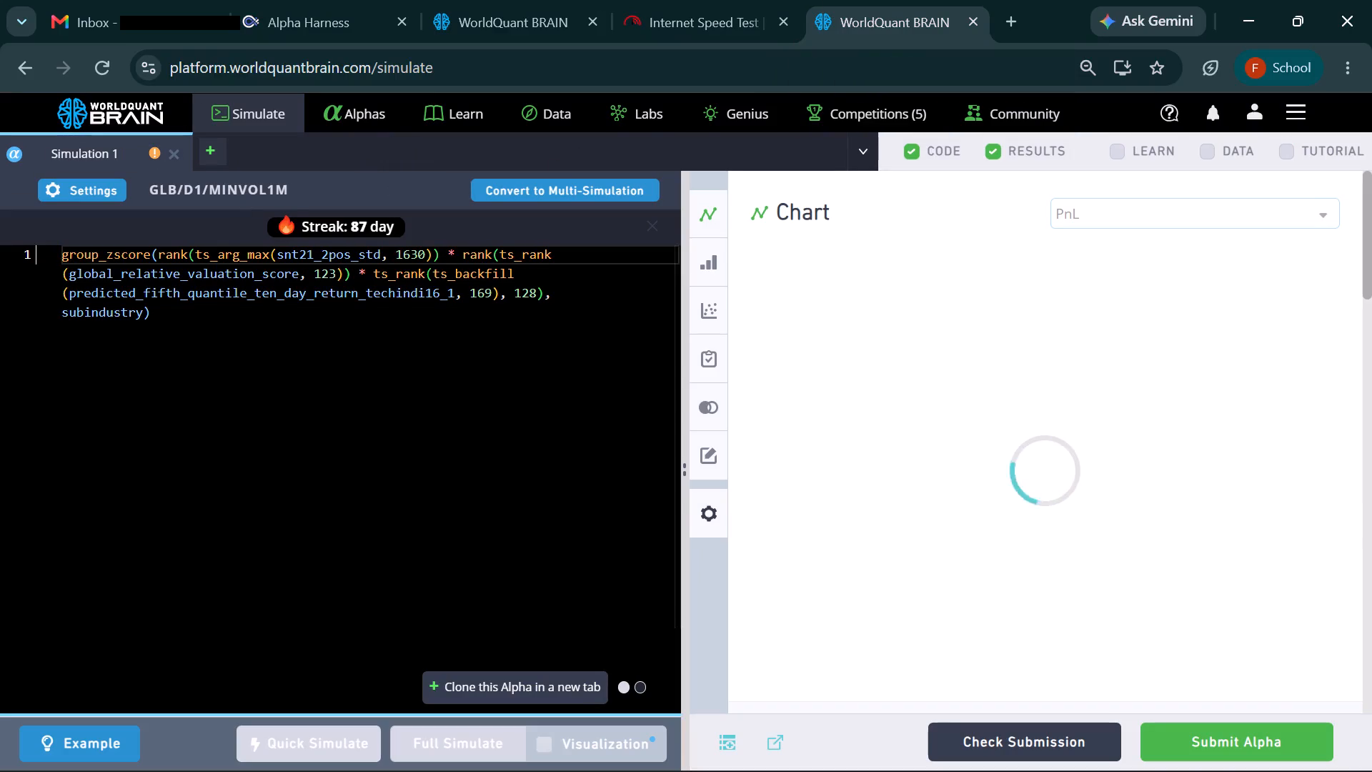
# Examine Simulation 1's results, covering the PnL chart, IS Summary and Correlation, and expand the warnings under IS Testing Status.
pyautogui.scroll(-3, 863, 440)
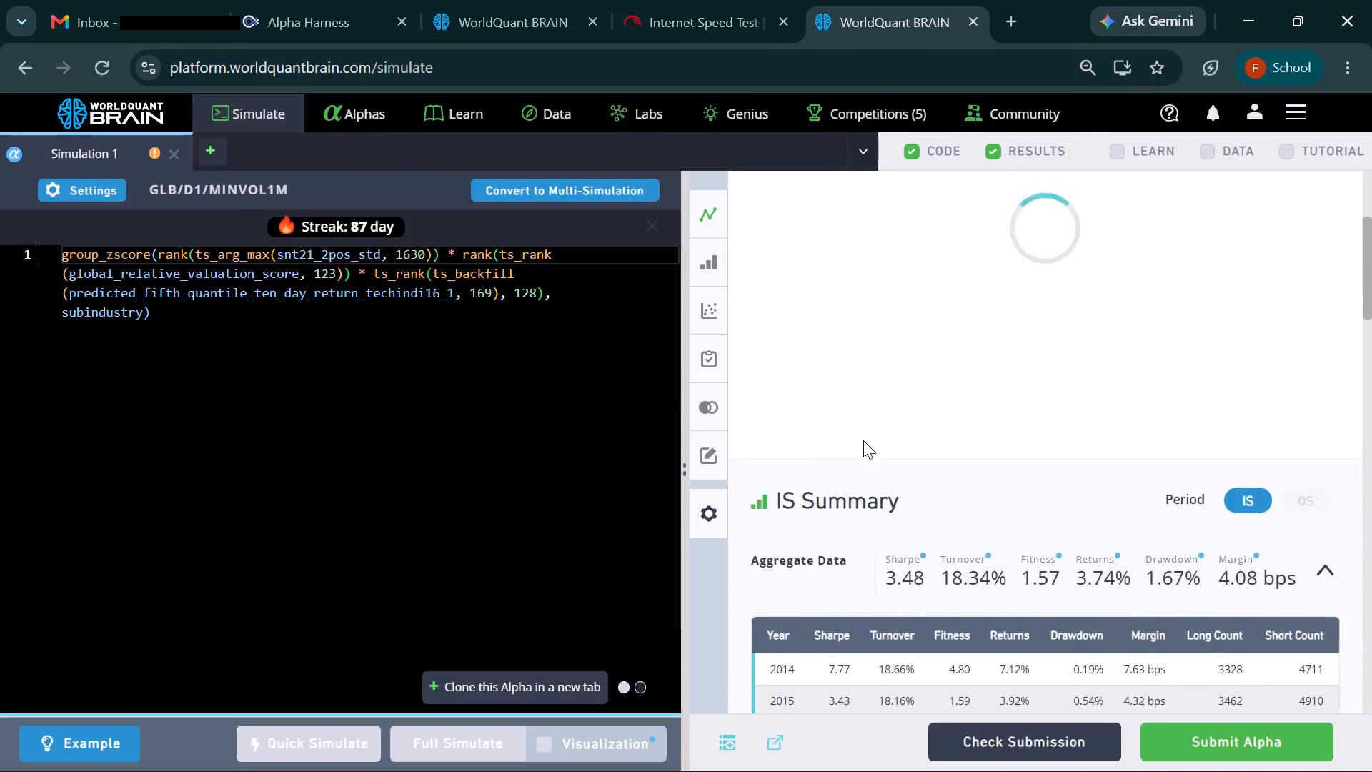
pyautogui.scroll(-4, 863, 440)
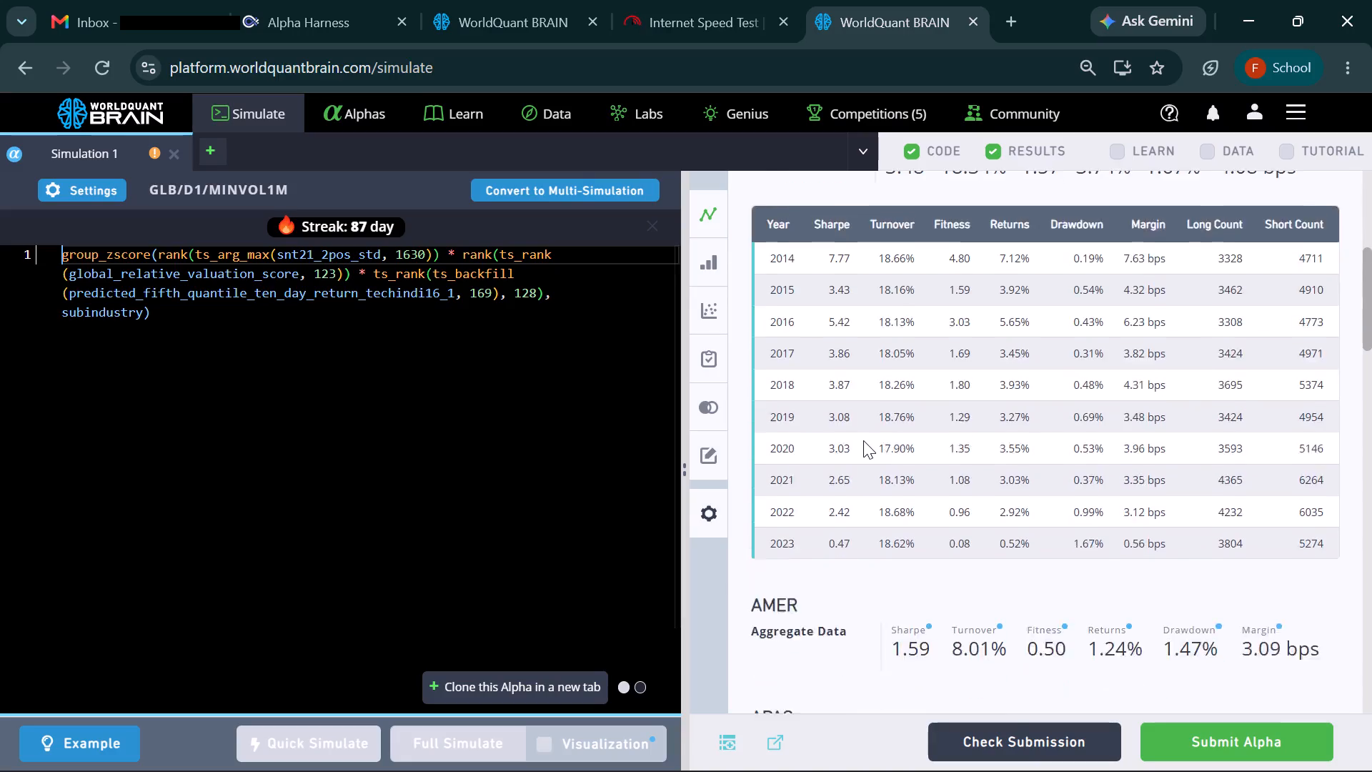
pyautogui.scroll(-4, 863, 440)
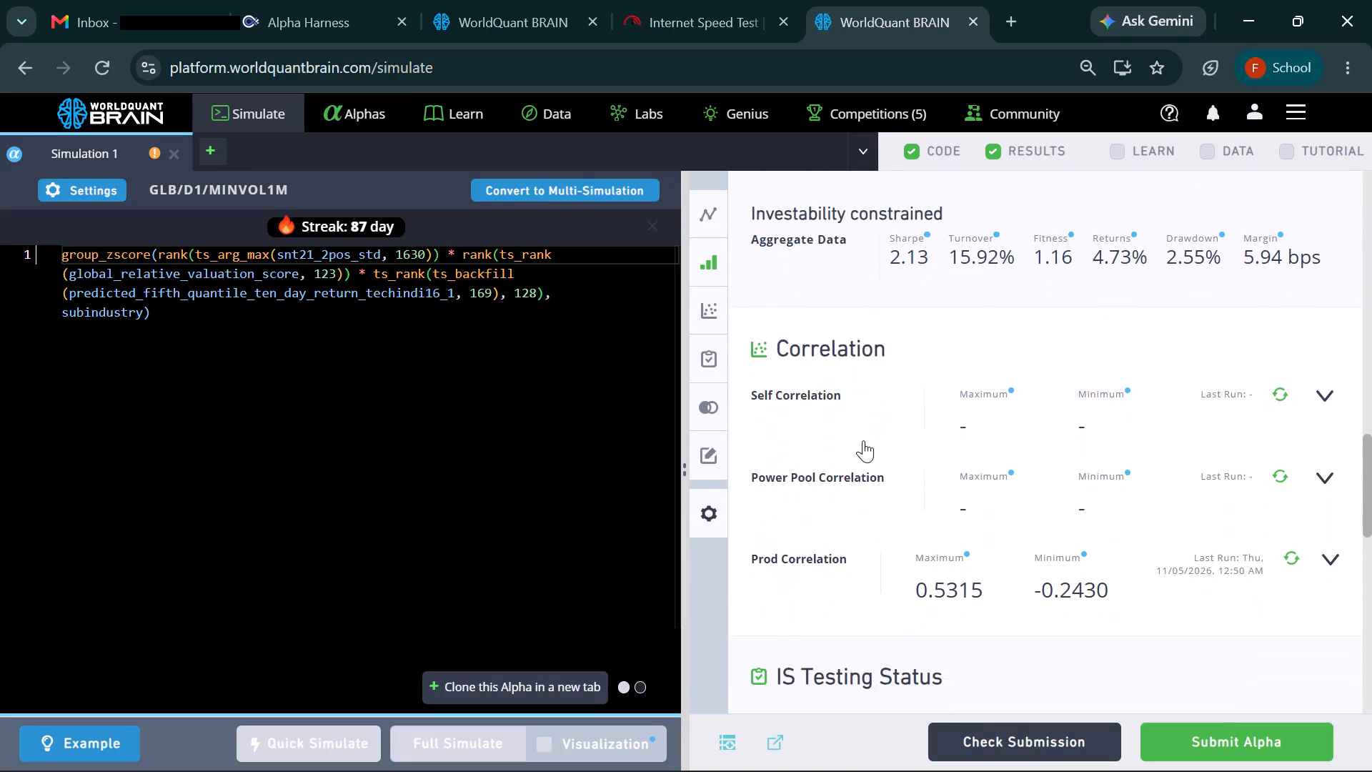
pyautogui.scroll(-2, 863, 440)
pyautogui.scroll(6, 863, 440)
pyautogui.scroll(-1, 863, 440)
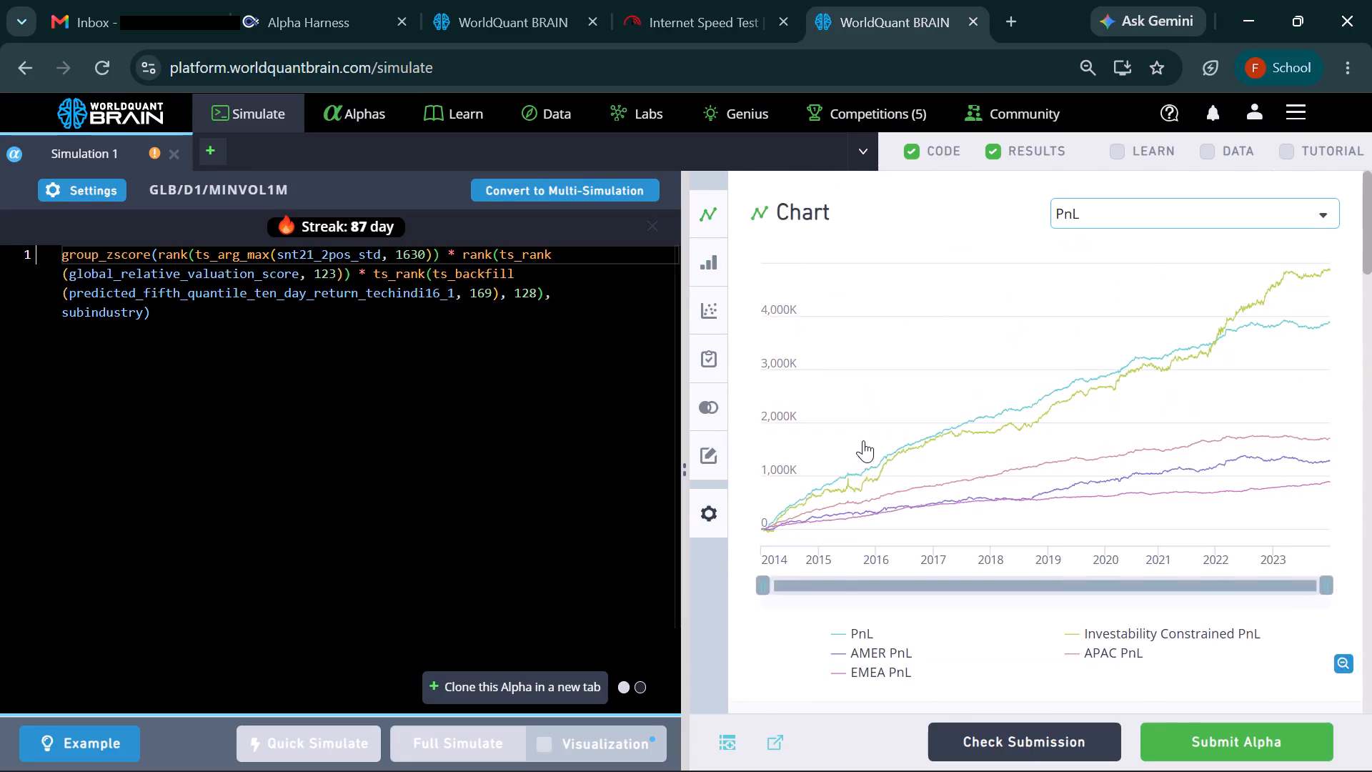
pyautogui.scroll(-1, 863, 440)
pyautogui.scroll(3, 863, 440)
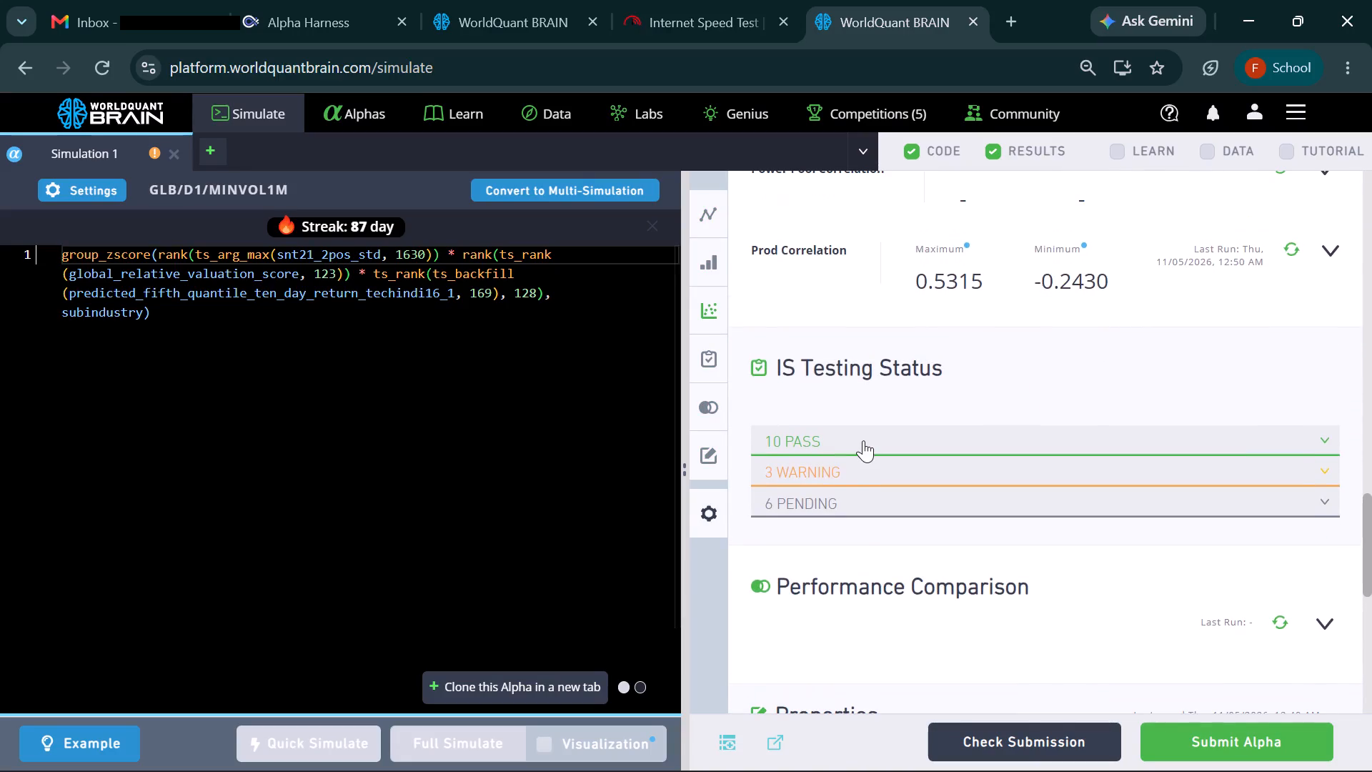
pyautogui.click(831, 474)
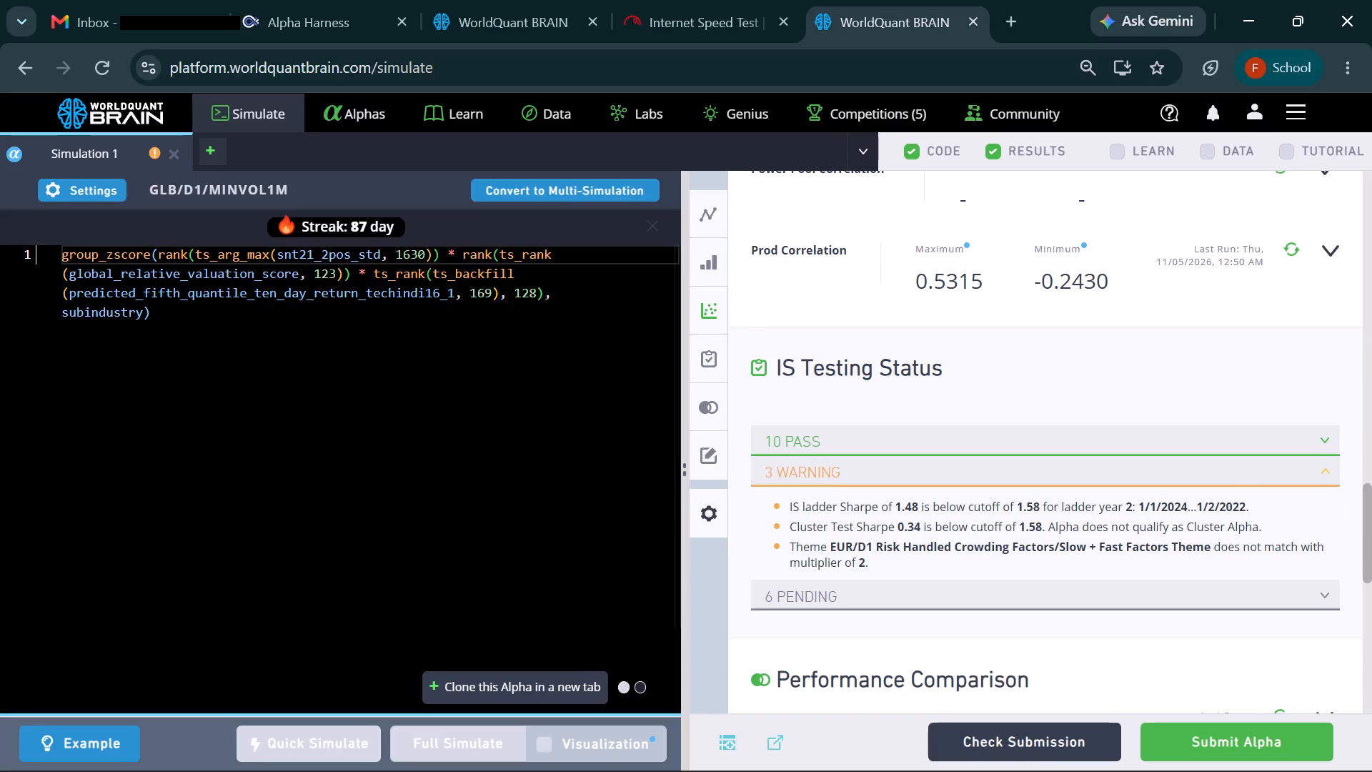
# Open the Alphas page with the list of unsubmitted alphas.
pyautogui.click(358, 115)
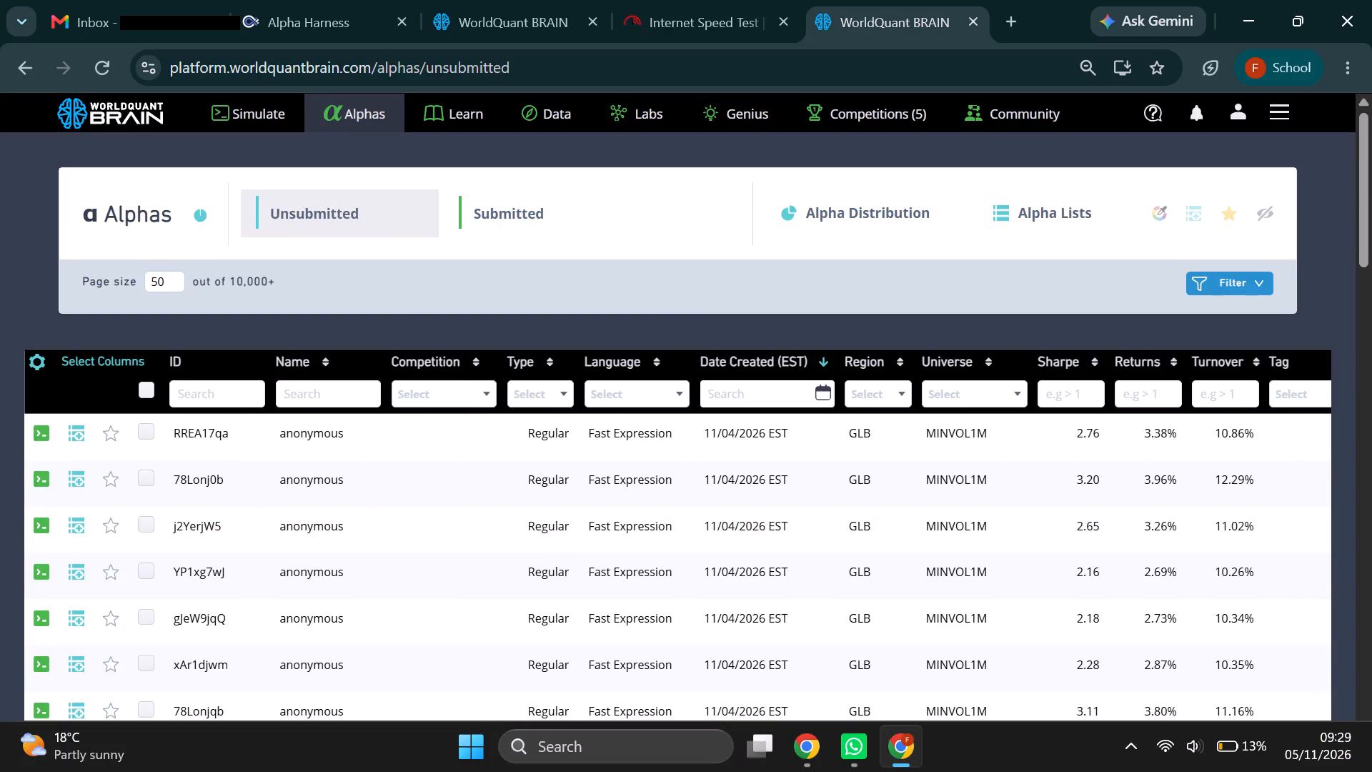
# Return to the first BRAIN tab, open the profile's Performance page, reload it and examine the Base Payment and Submitted Alphas figures.
pyautogui.click(478, 4)
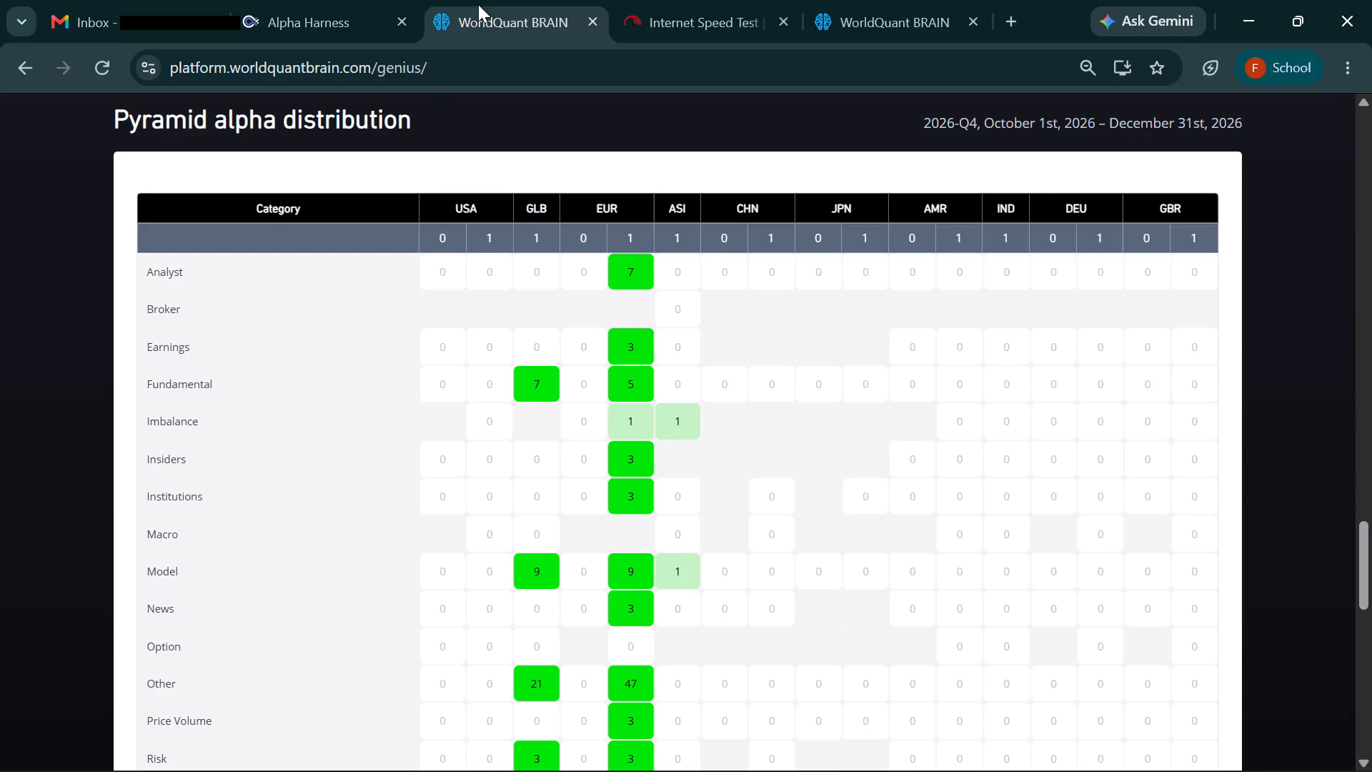
pyautogui.scroll(2, 948, 335)
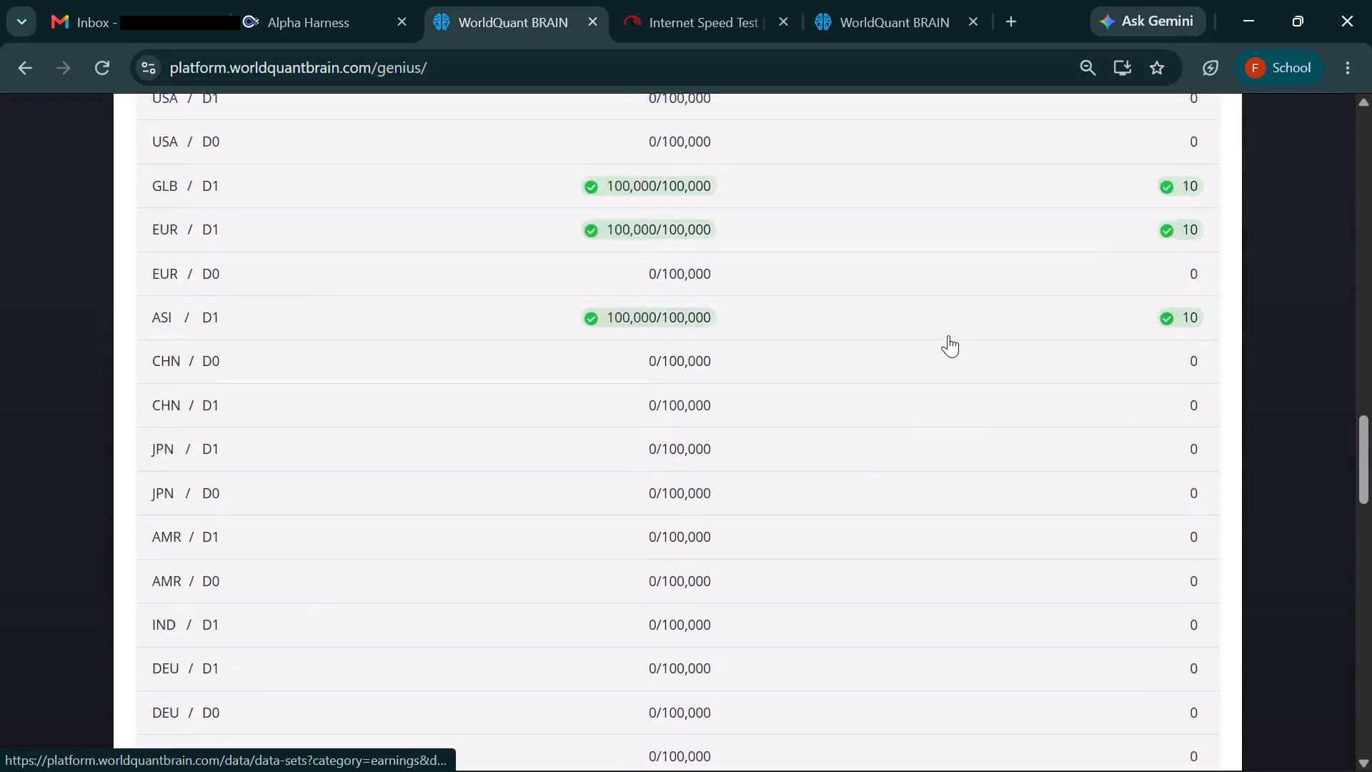
pyautogui.scroll(4, 1095, 314)
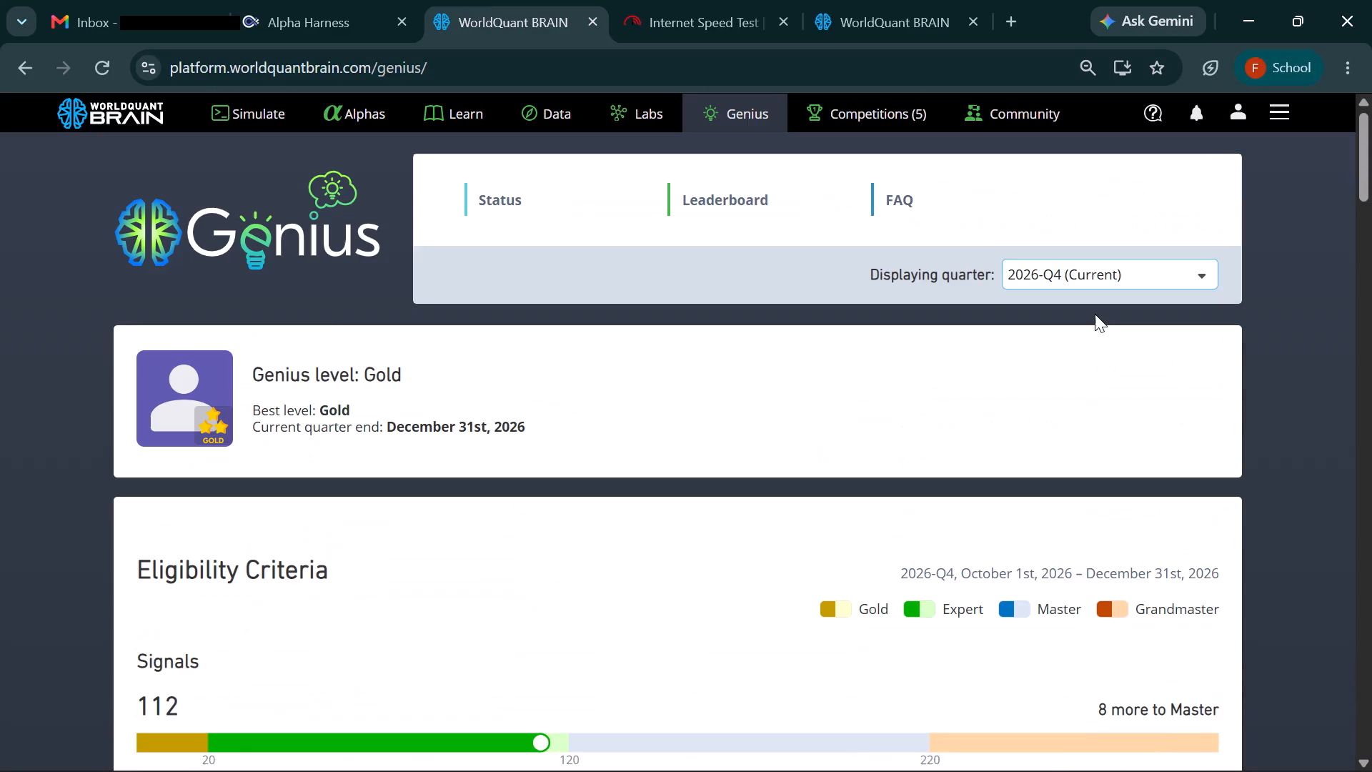
pyautogui.click(1243, 112)
pyautogui.click(1187, 155)
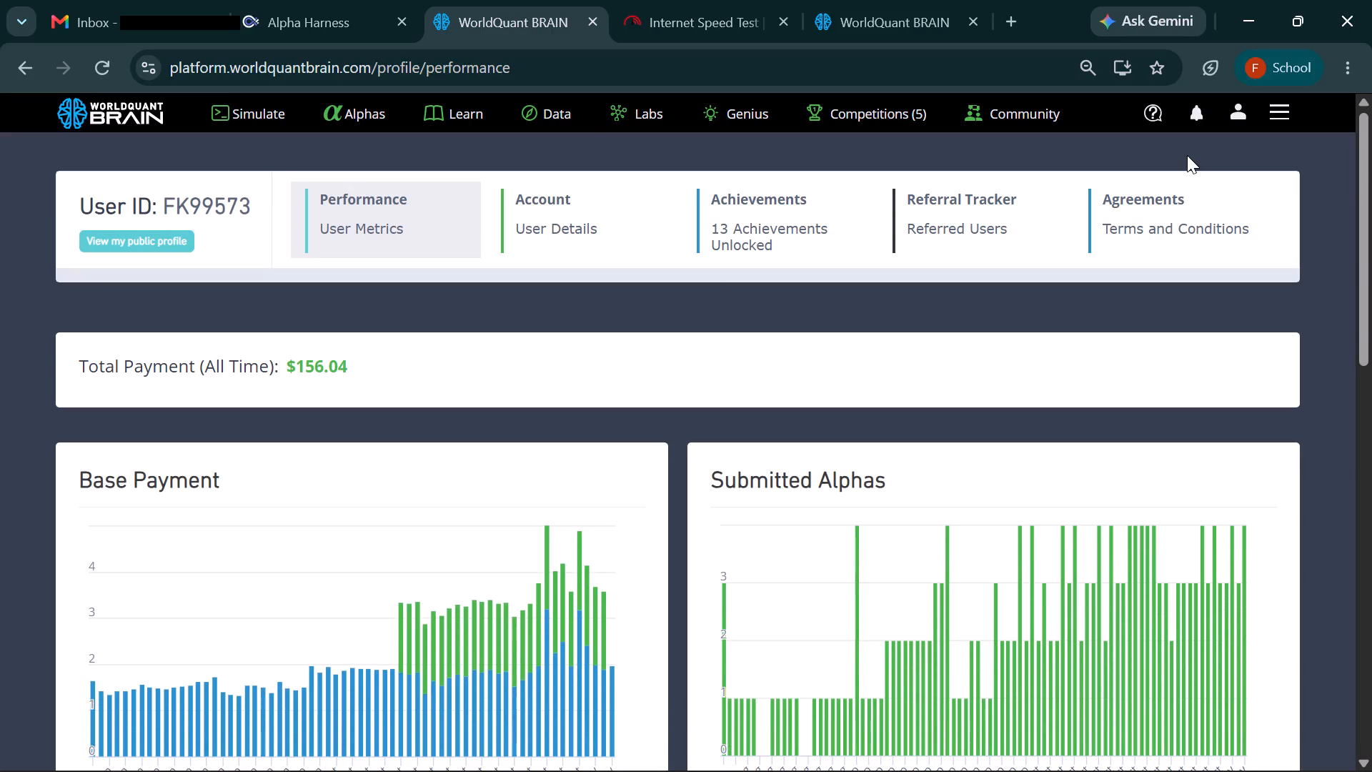
pyautogui.click(97, 66)
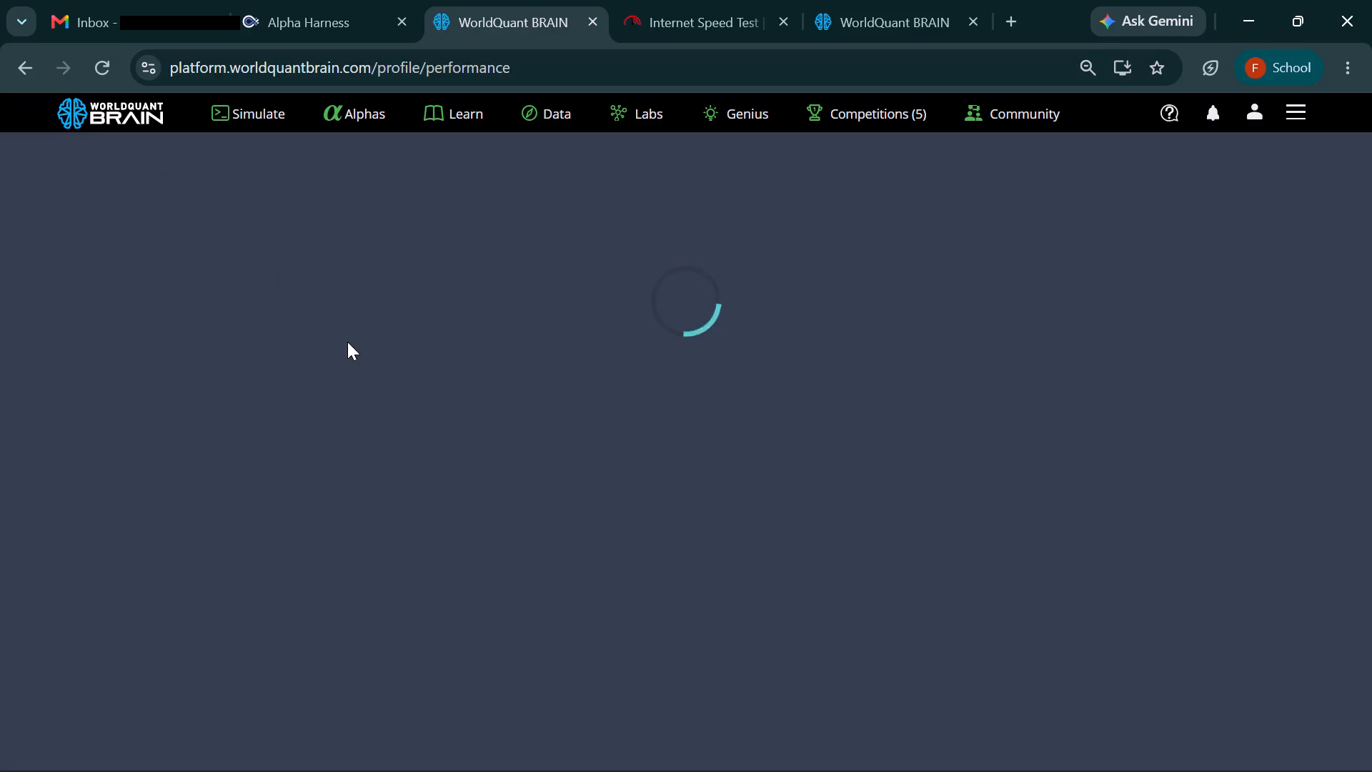
pyautogui.scroll(-1, 450, 502)
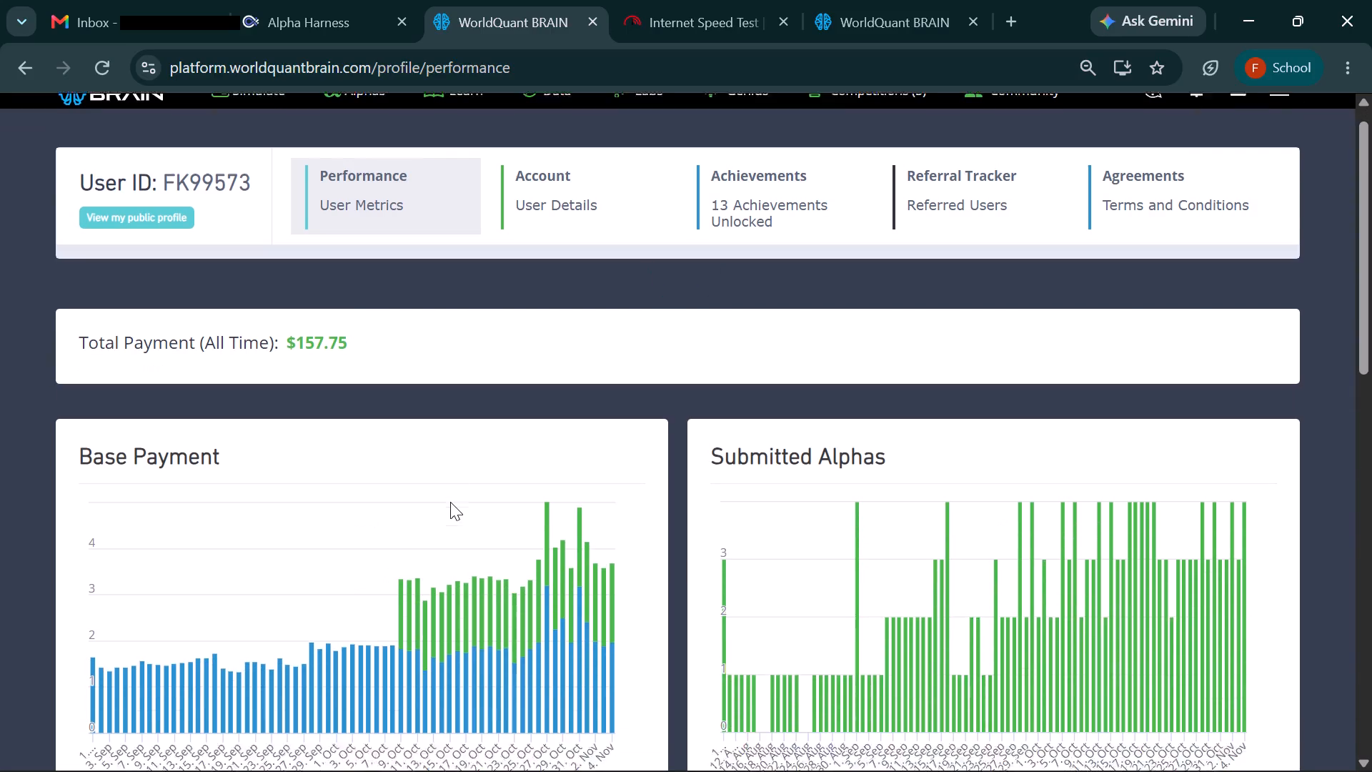
pyautogui.scroll(-2, 450, 502)
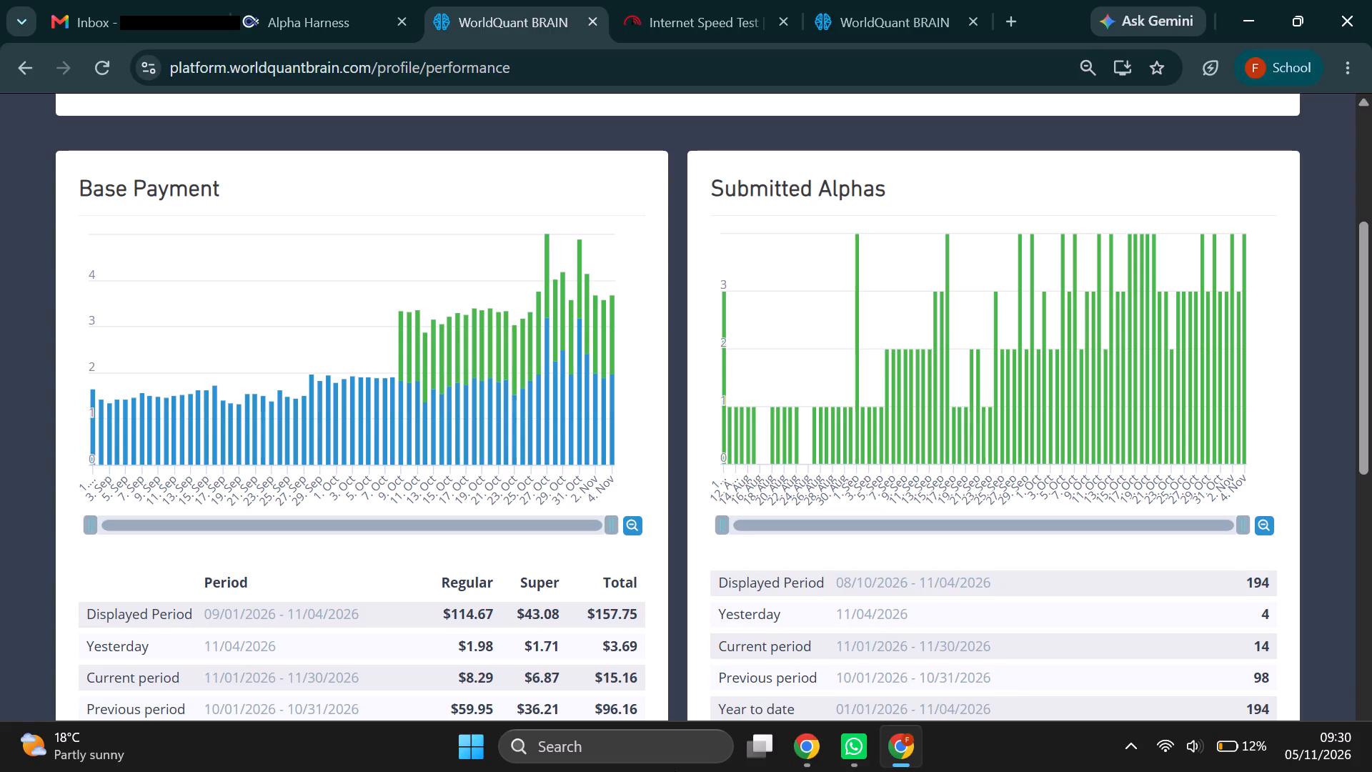
# Search Google for "130 usd to ksh" in a new browser tab and look through the conversion results.
pyautogui.click(1018, 10)
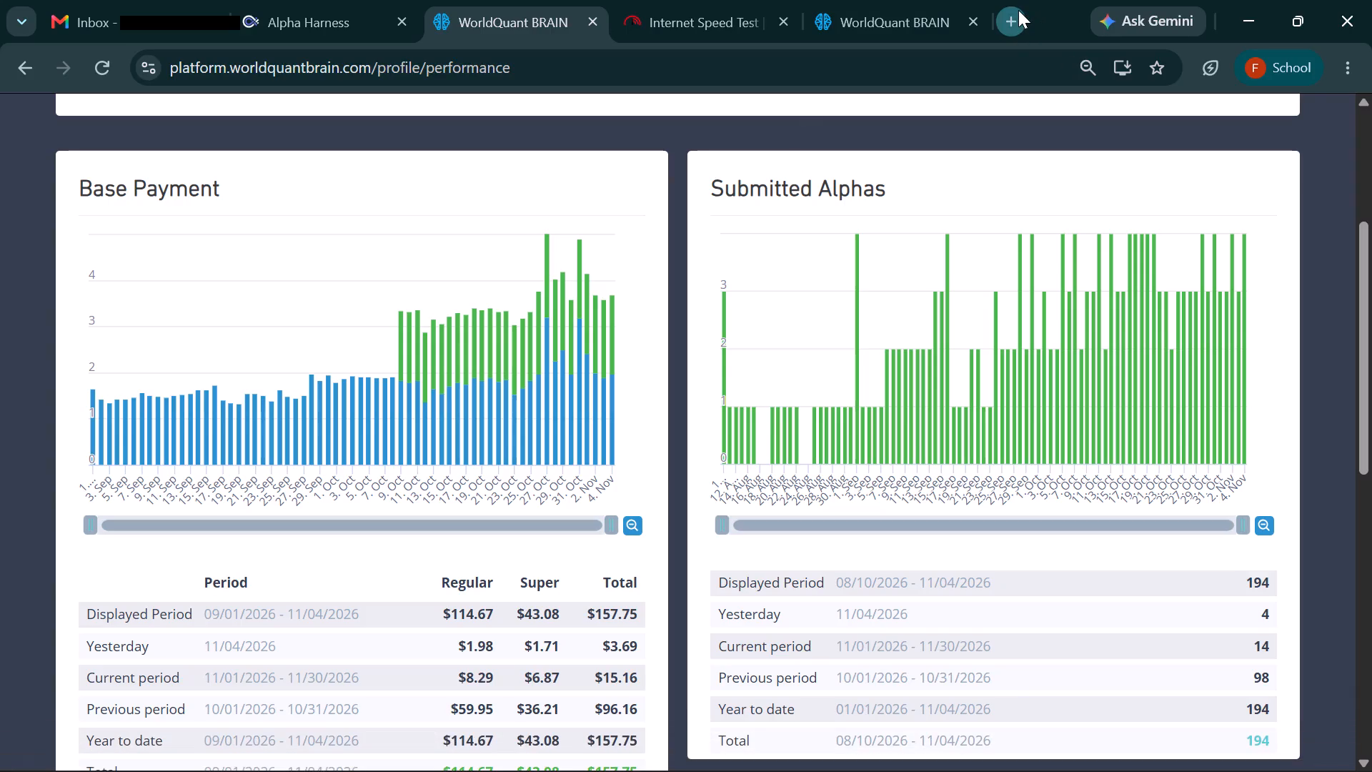
pyautogui.write('12')
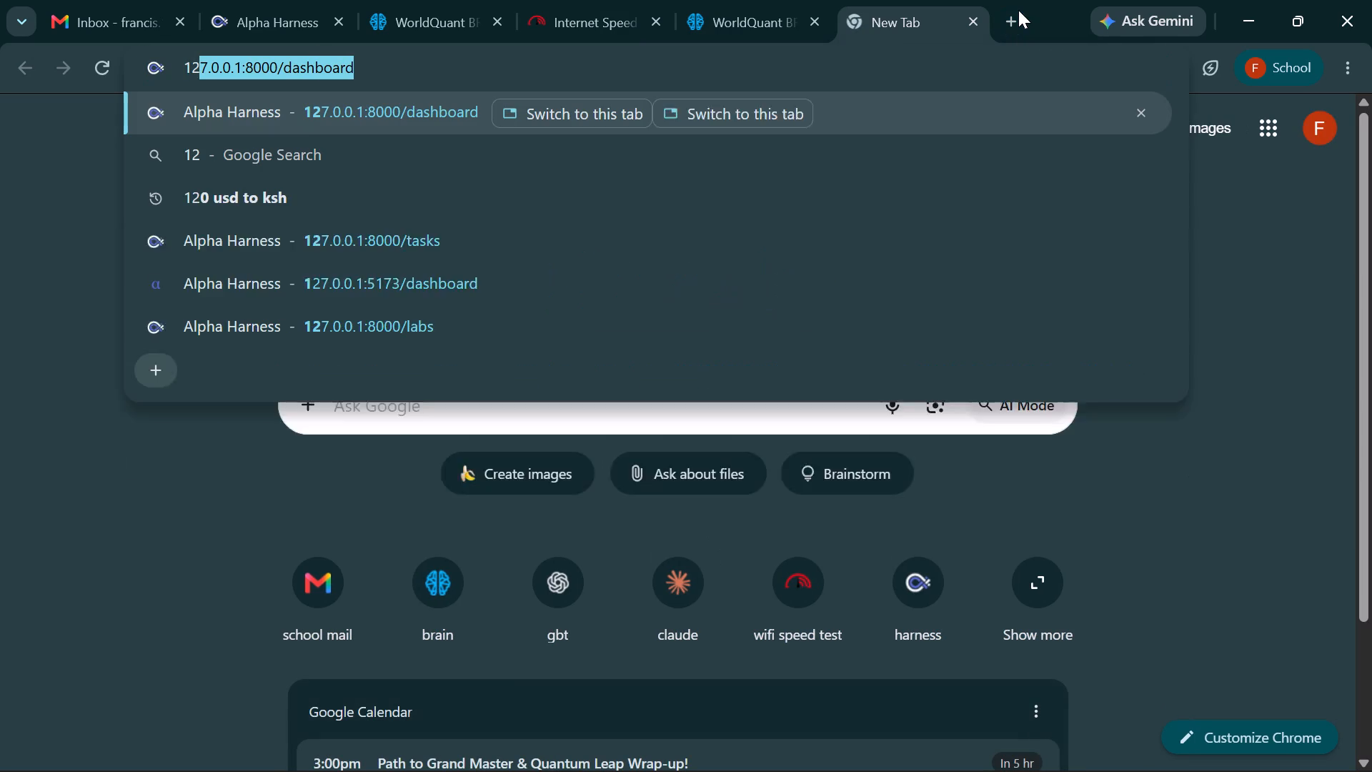
pyautogui.press('BackSpace')
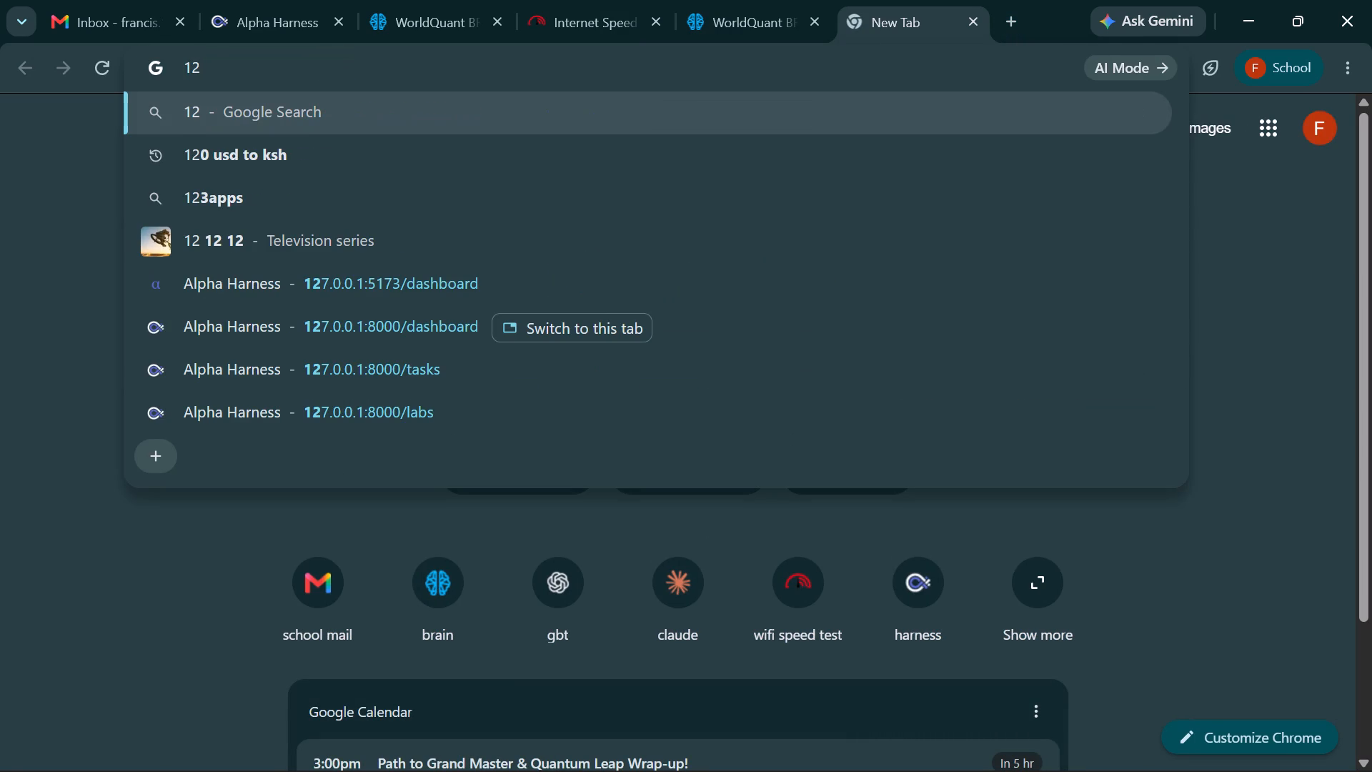
pyautogui.press('BackSpace')
pyautogui.write('30')
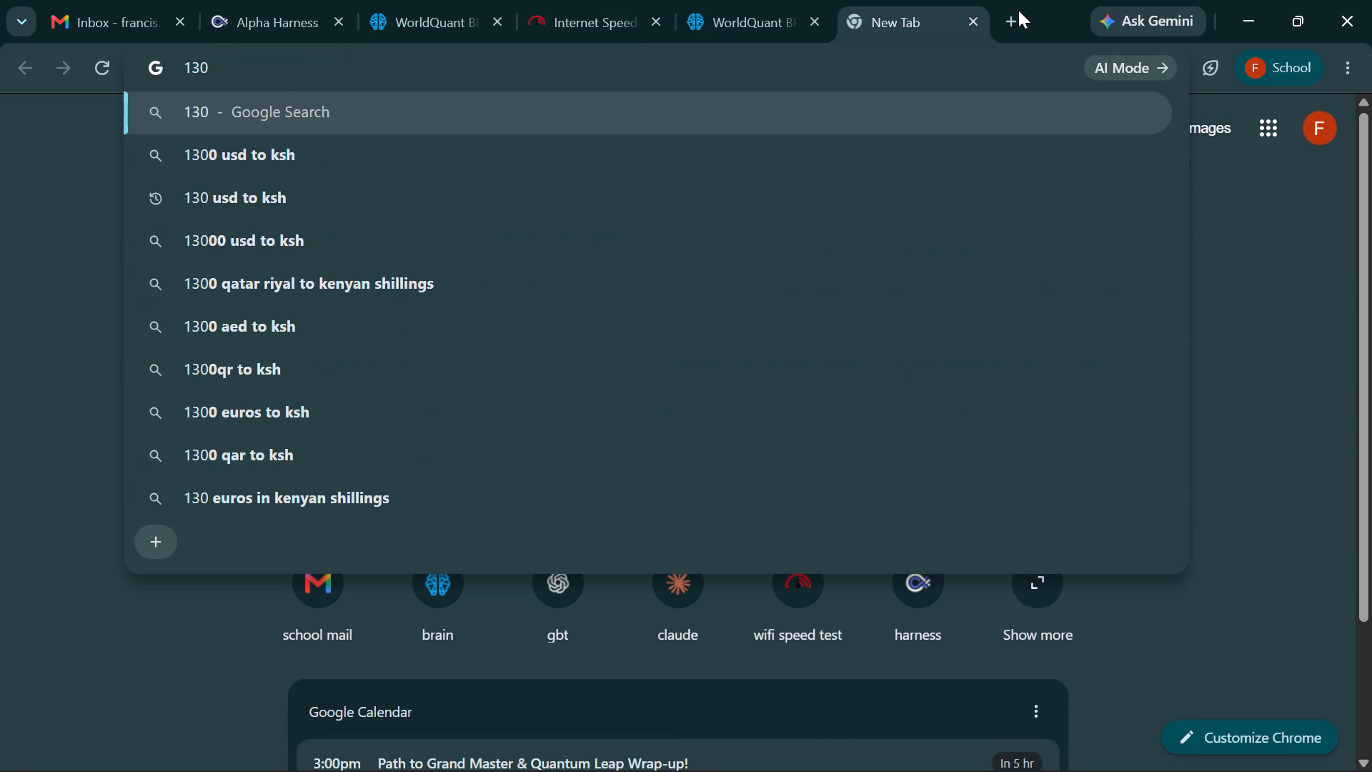
pyautogui.click(300, 207)
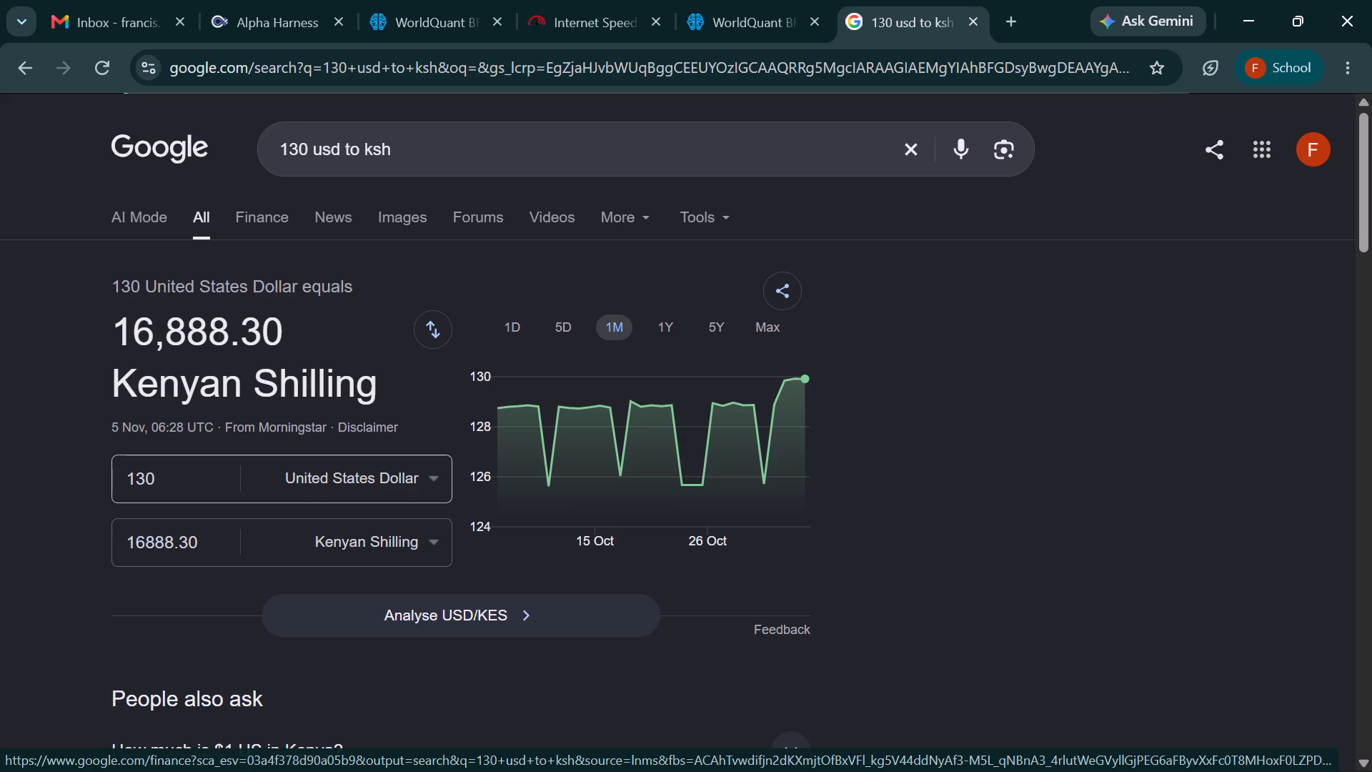
pyautogui.scroll(-5, 389, 405)
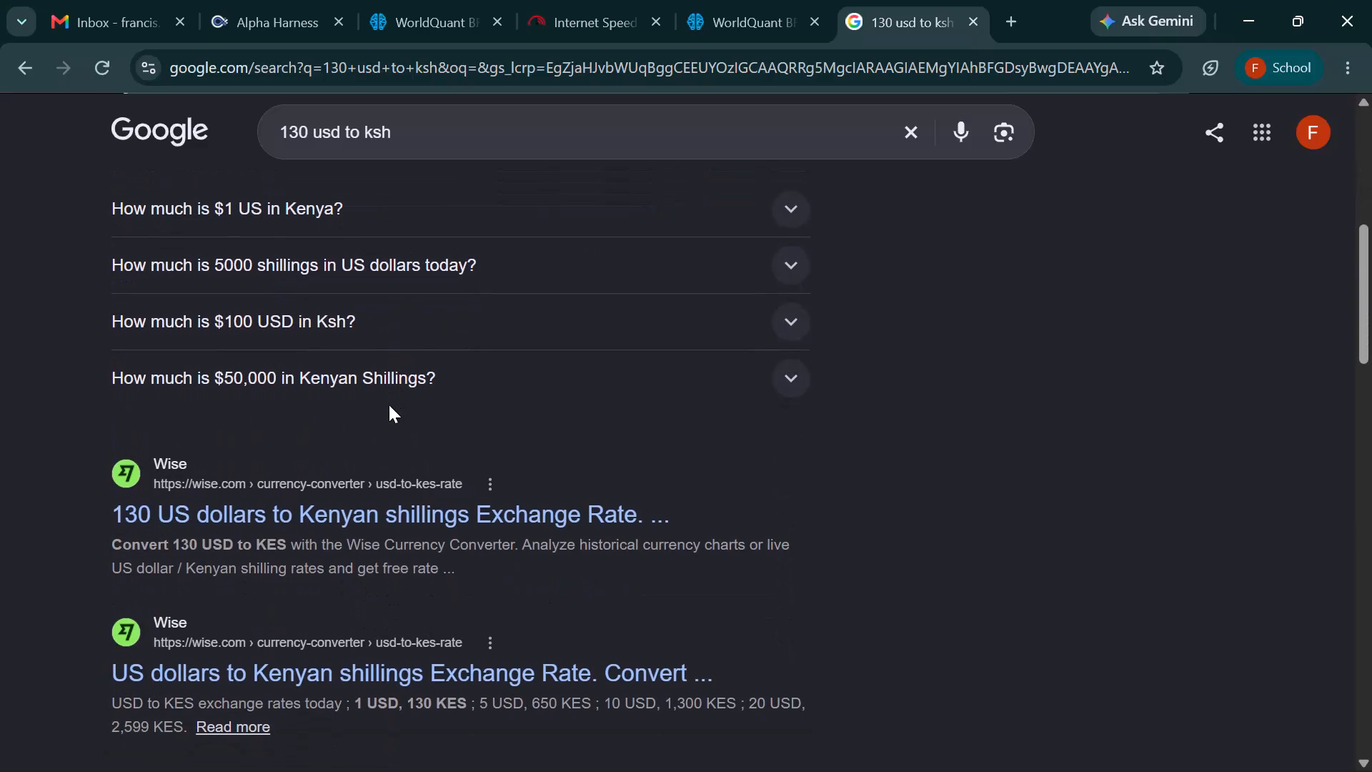
# Go back to the BRAIN Performance page and examine its payment, Simulated Alphas and Other Payment sections.
pyautogui.click(380, 0)
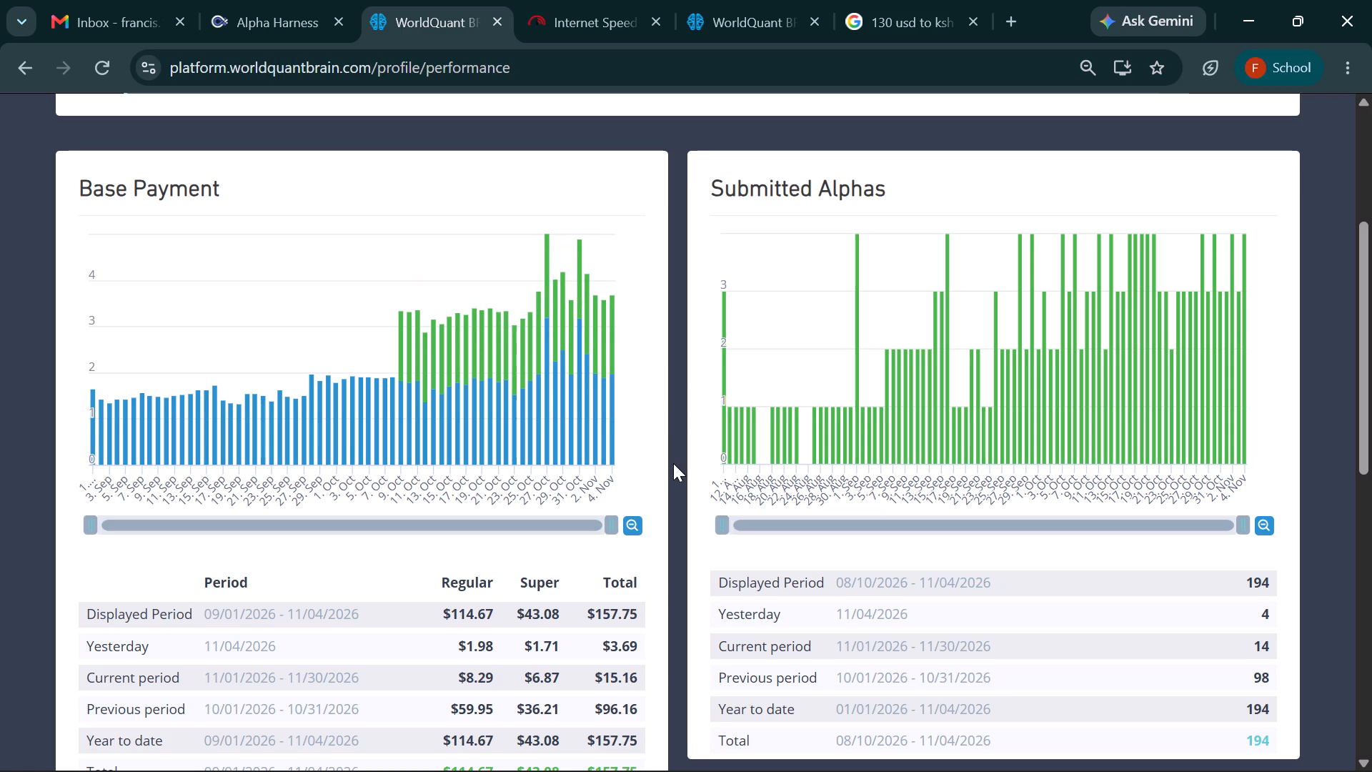
pyautogui.scroll(-4, 673, 463)
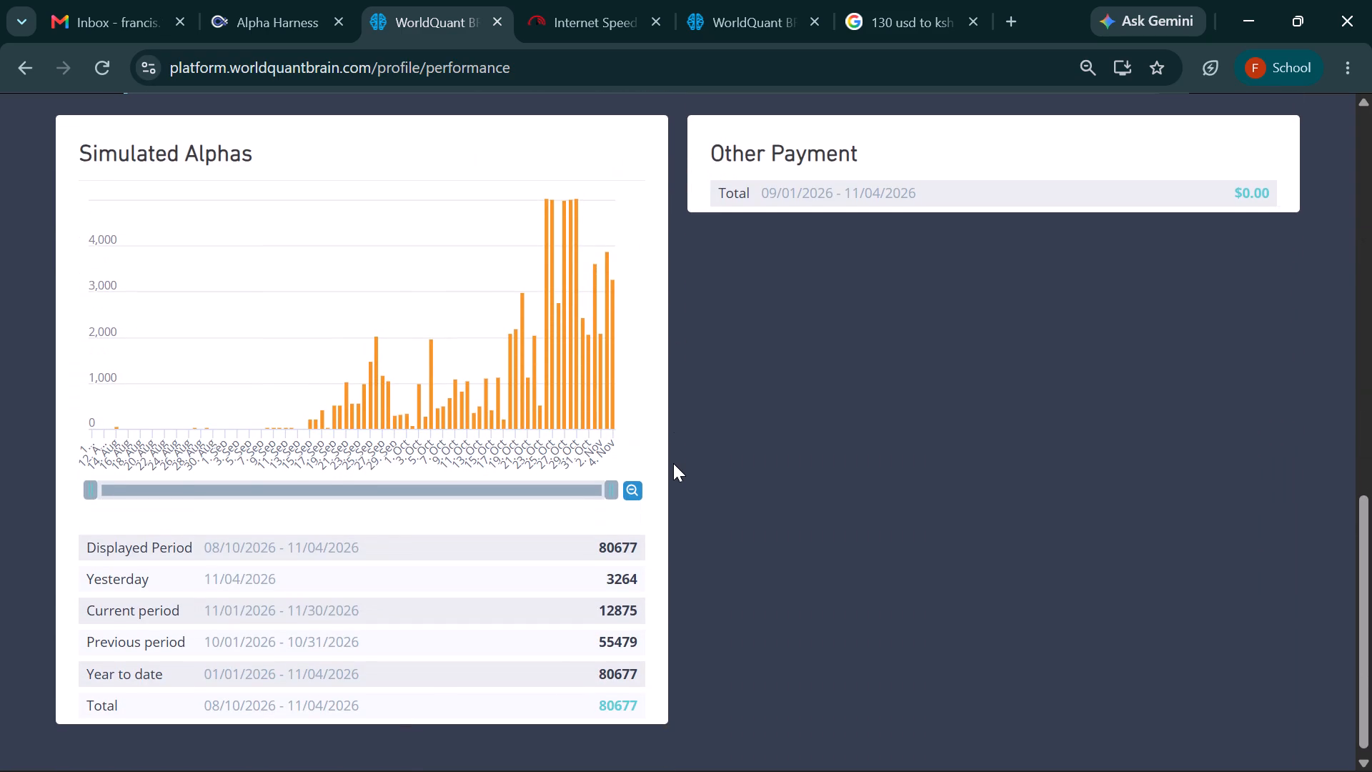
pyautogui.scroll(7, 673, 463)
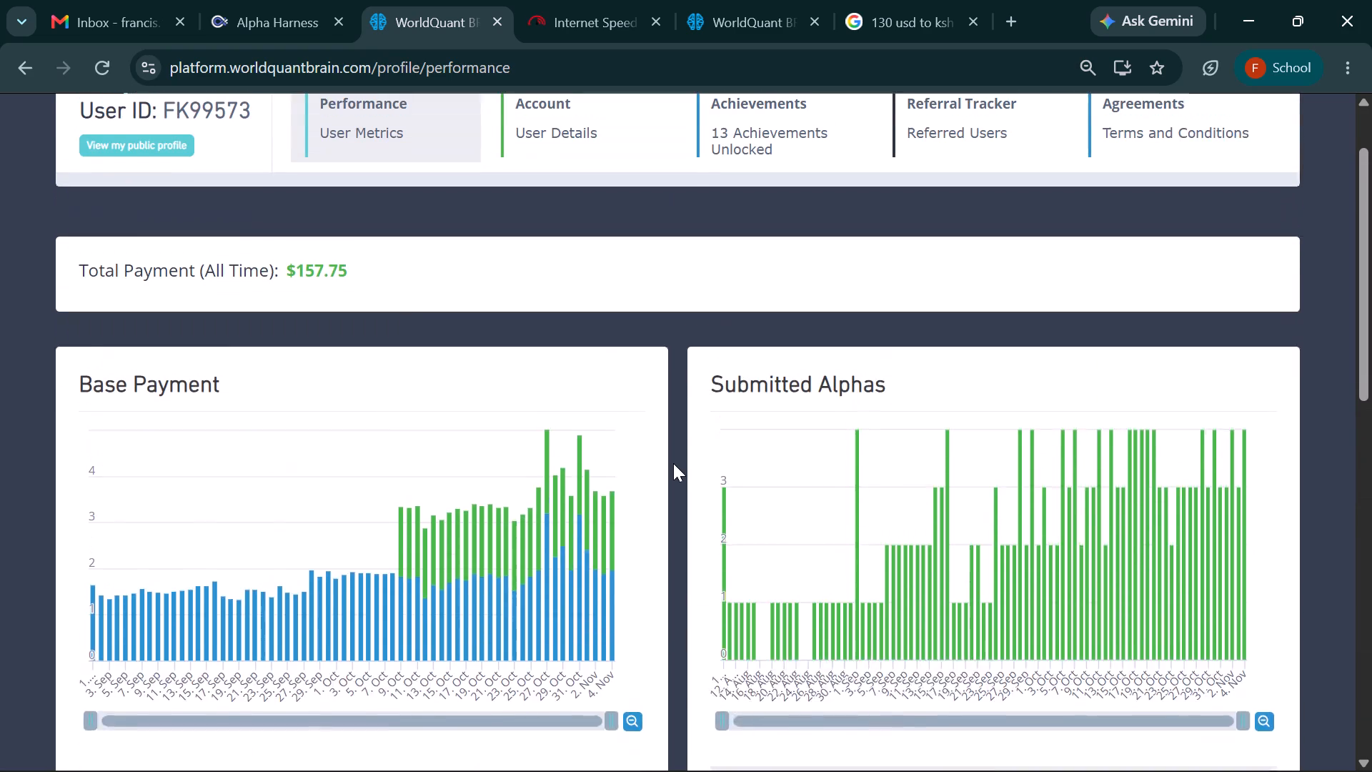
pyautogui.scroll(3, 673, 463)
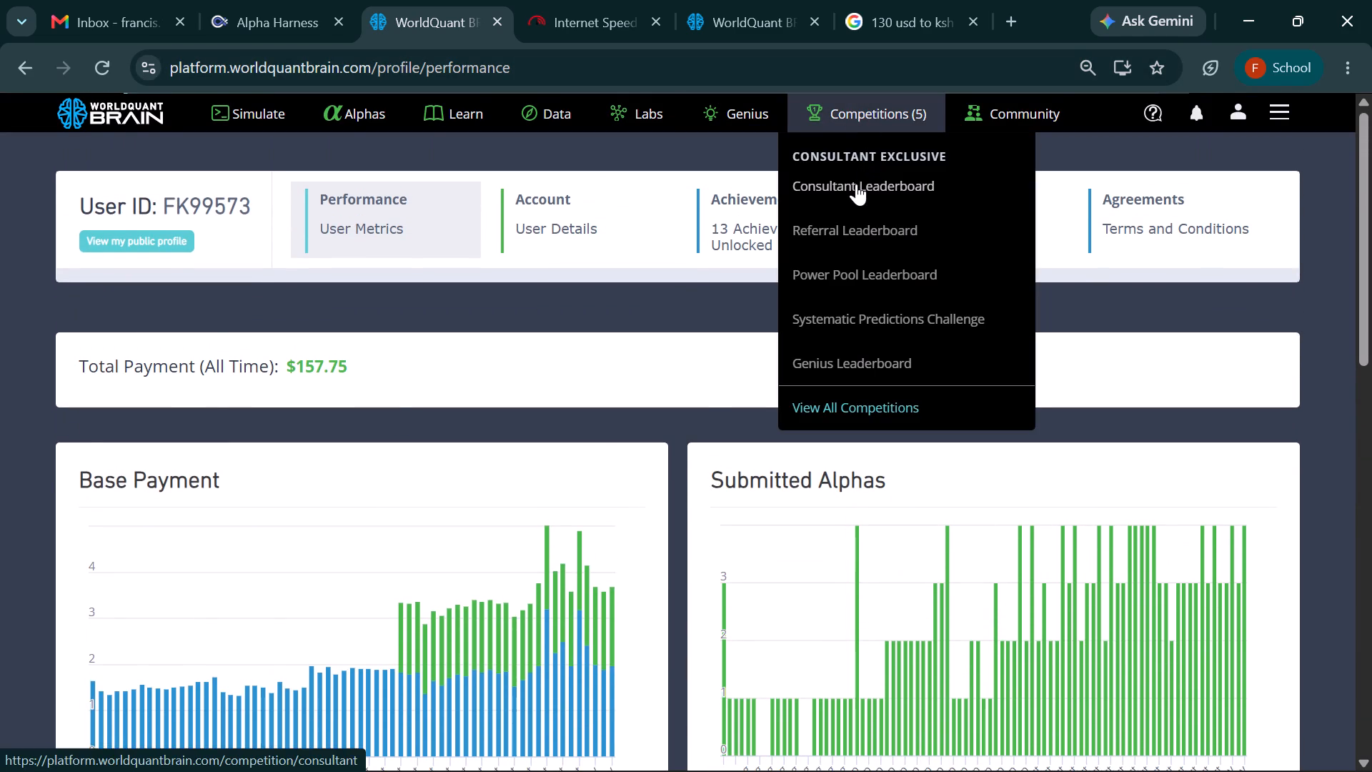
# Open the Consultant Leaderboard and examine it, with a brief check of the unsubmitted alphas in the other BRAIN tab.
pyautogui.click(856, 184)
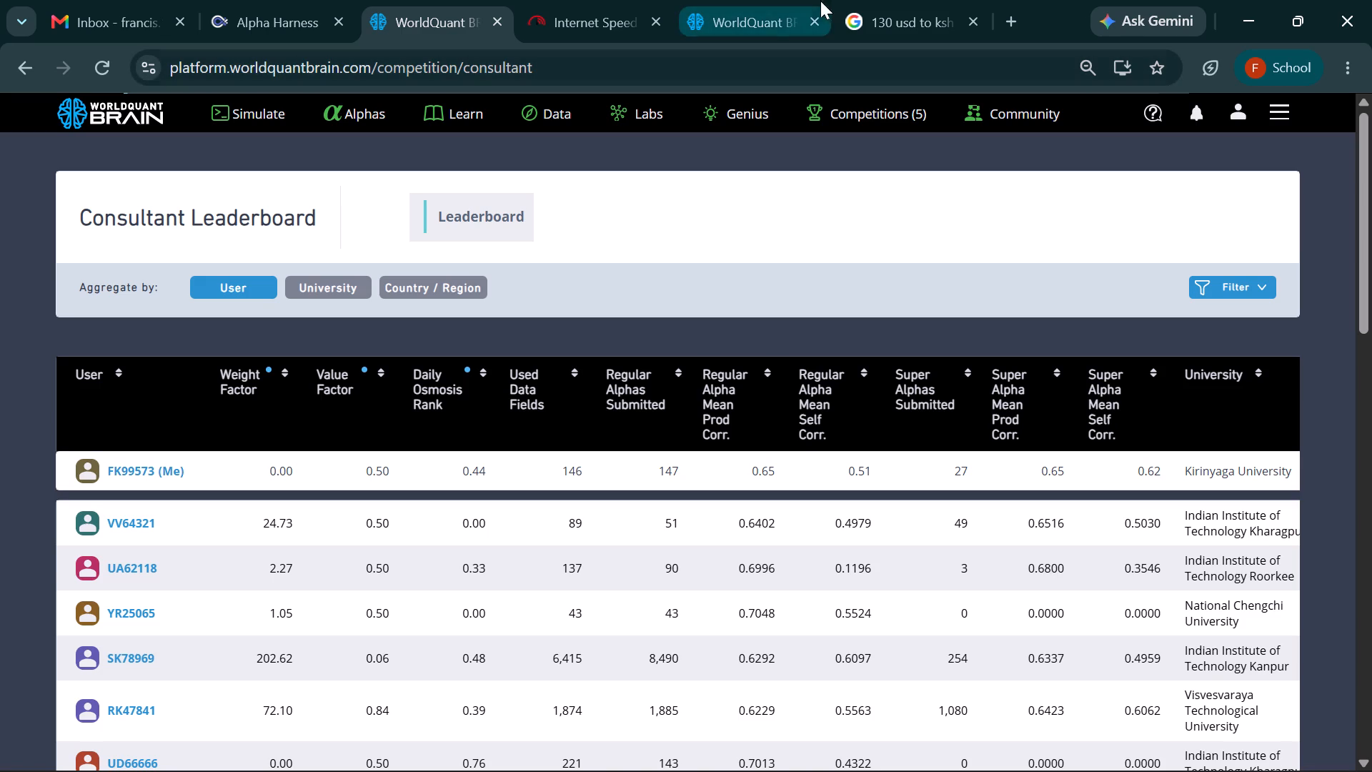
pyautogui.click(732, 1)
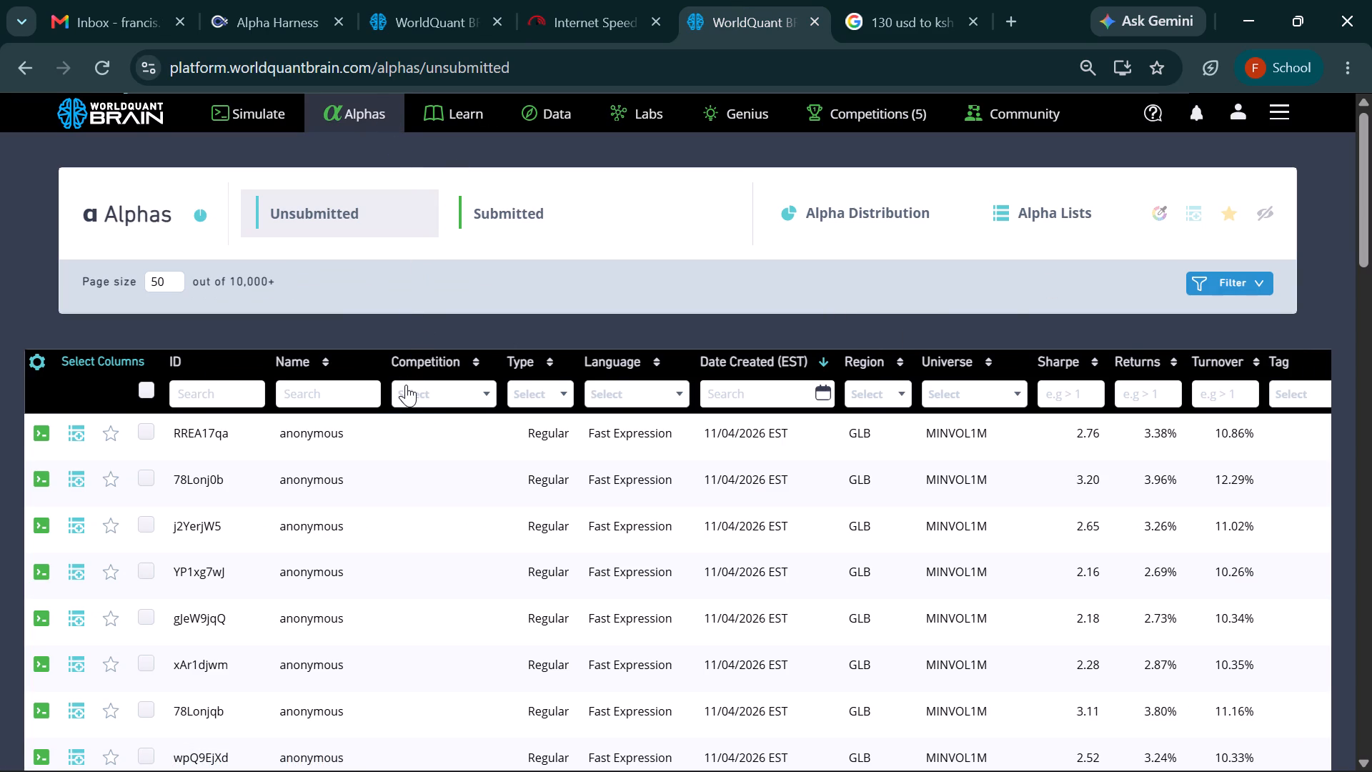
pyautogui.click(414, 0)
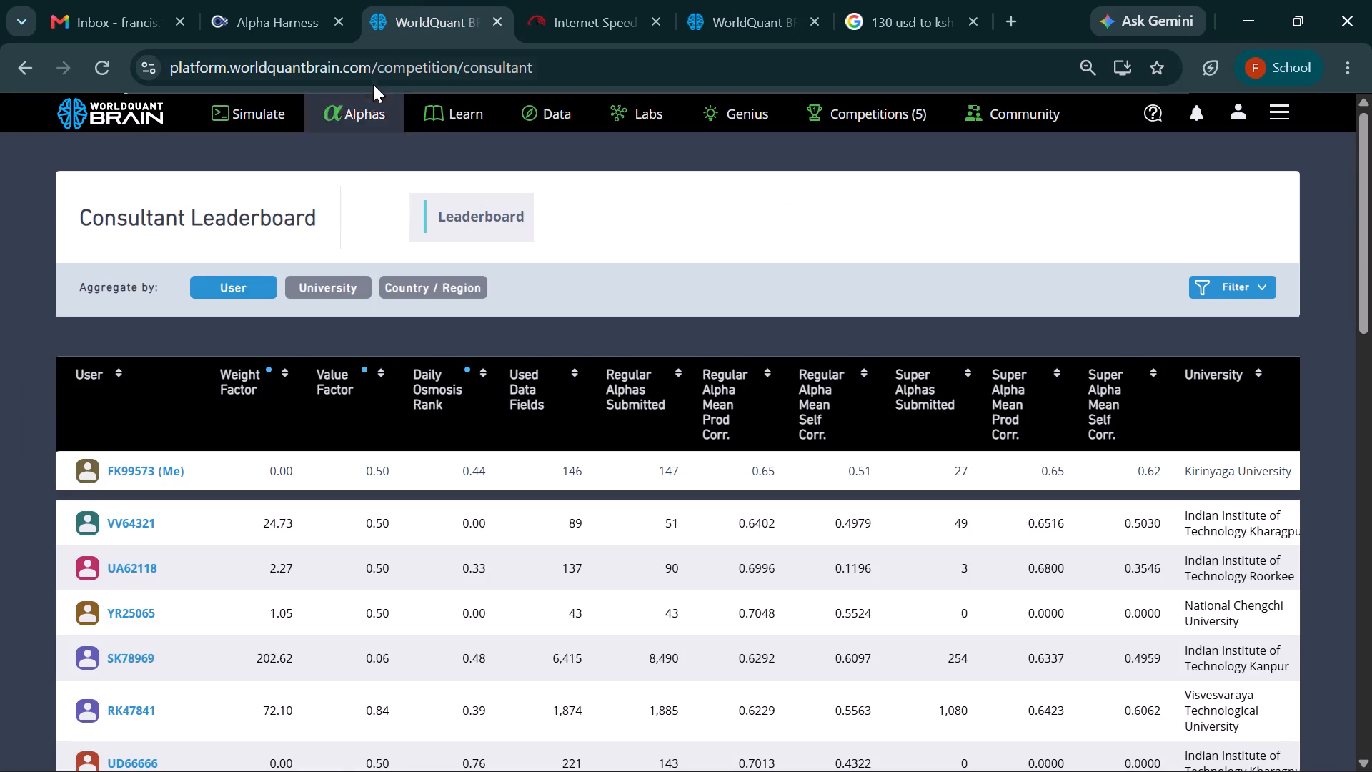
# Open the list of submitted alphas in the first BRAIN tab and look through it.
pyautogui.click(362, 109)
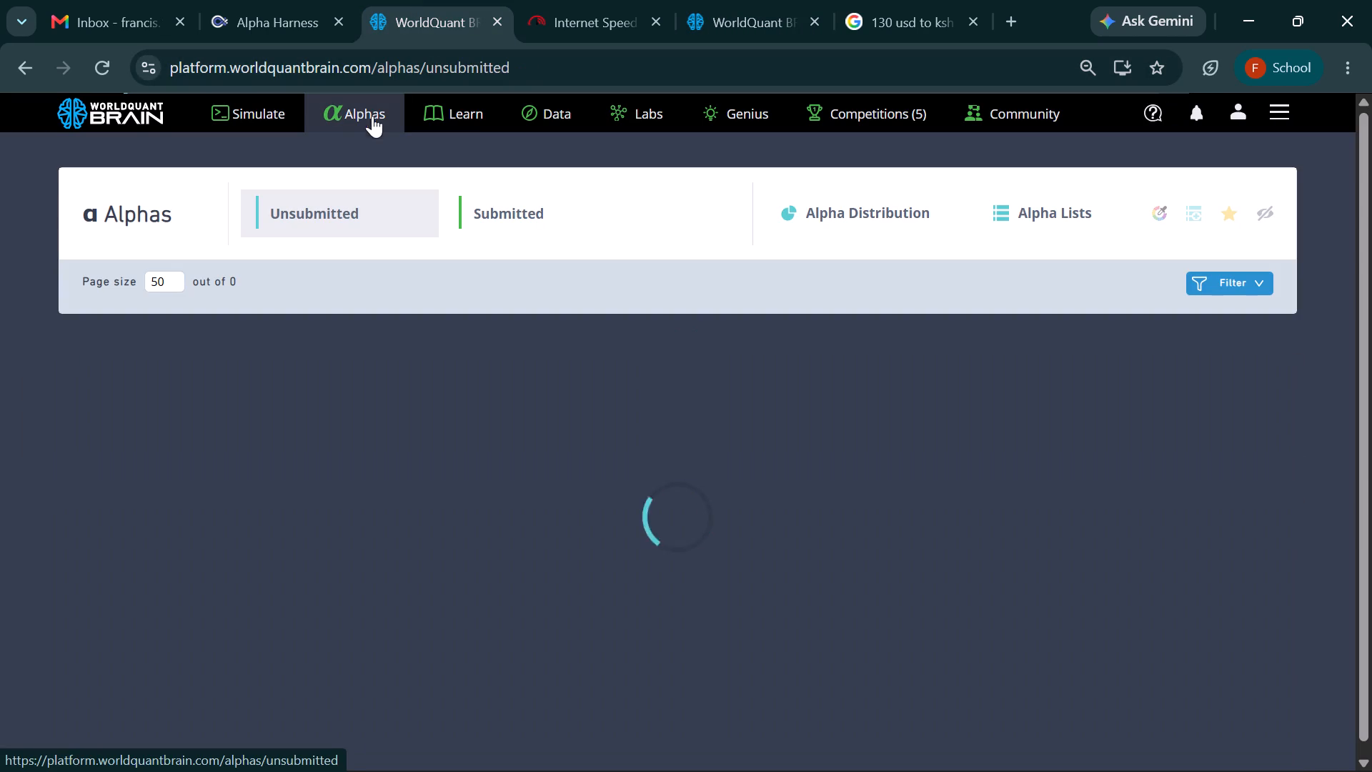
pyautogui.click(552, 224)
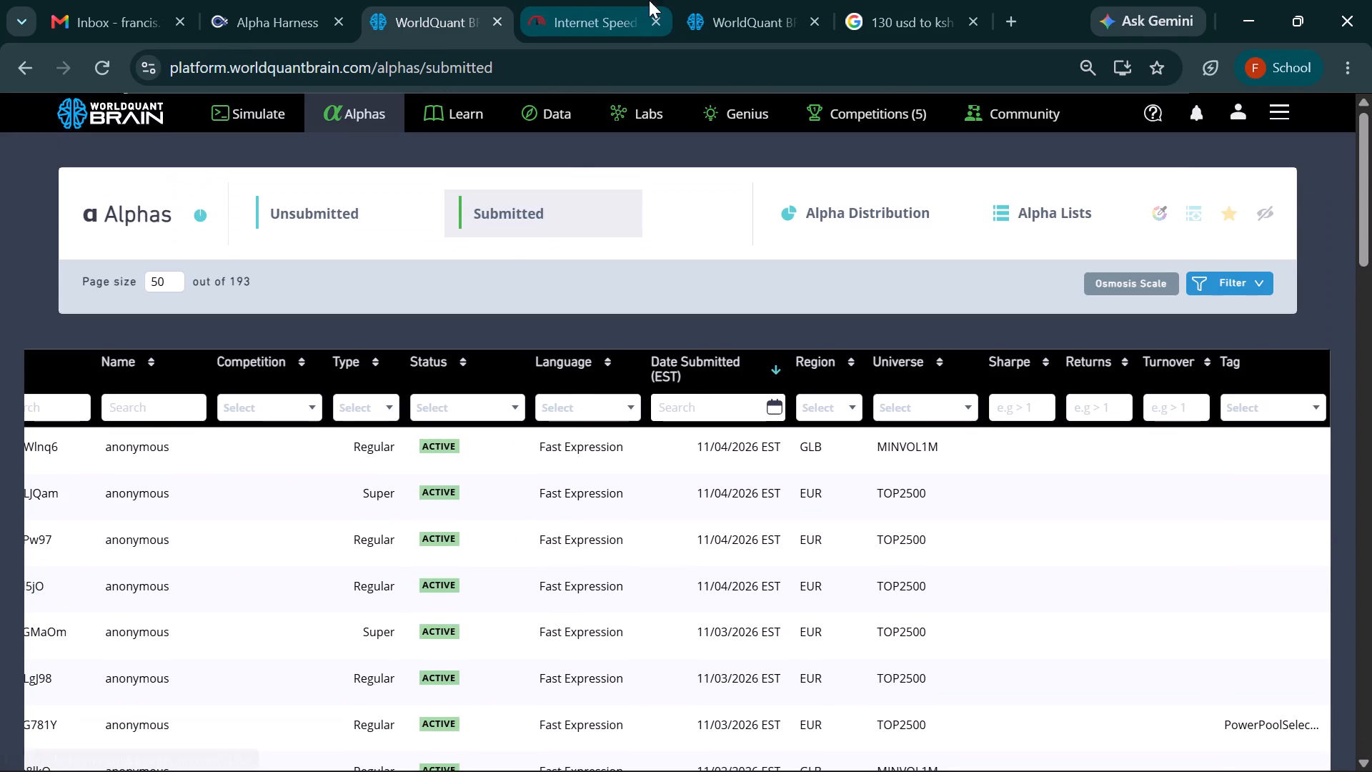
# In the other BRAIN tab, filter the unsubmitted alphas by type Regular and region EUR.
pyautogui.click(752, 0)
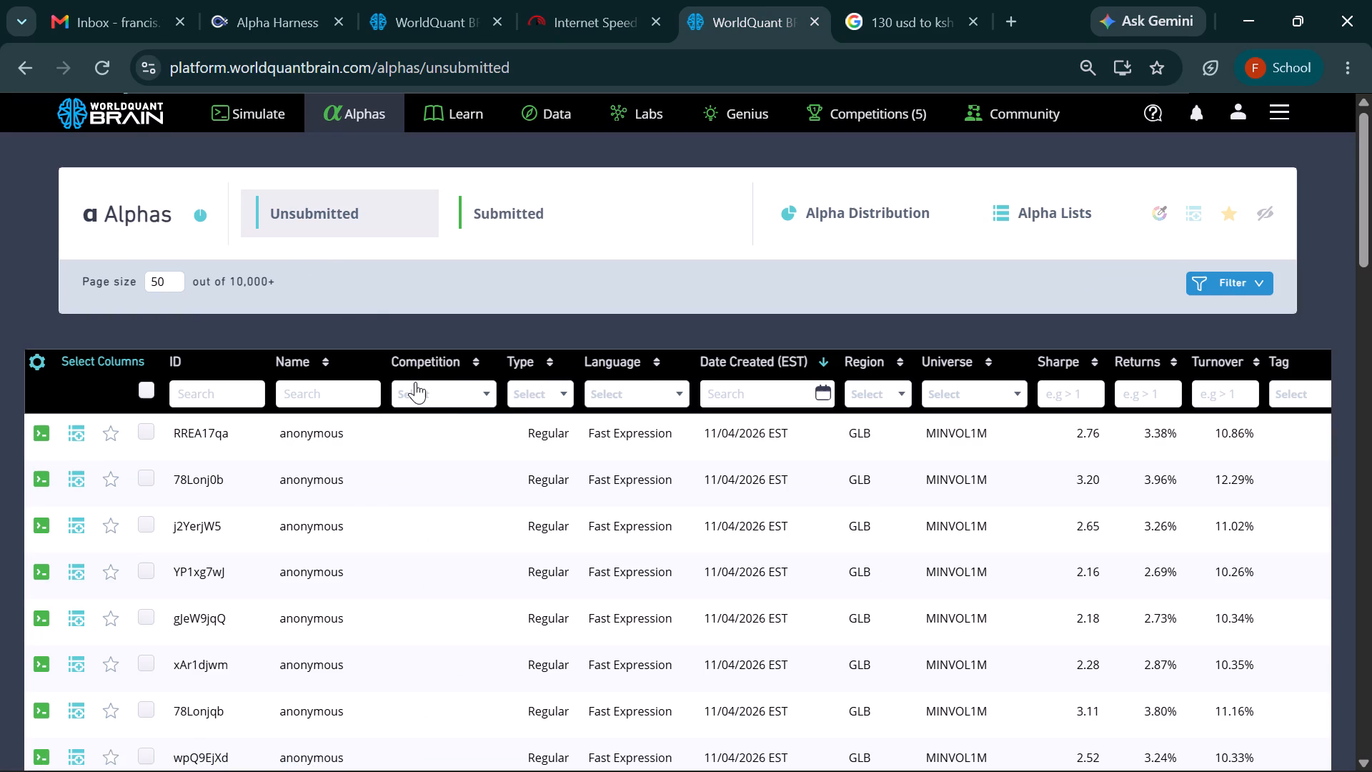
pyautogui.click(550, 395)
pyautogui.click(526, 519)
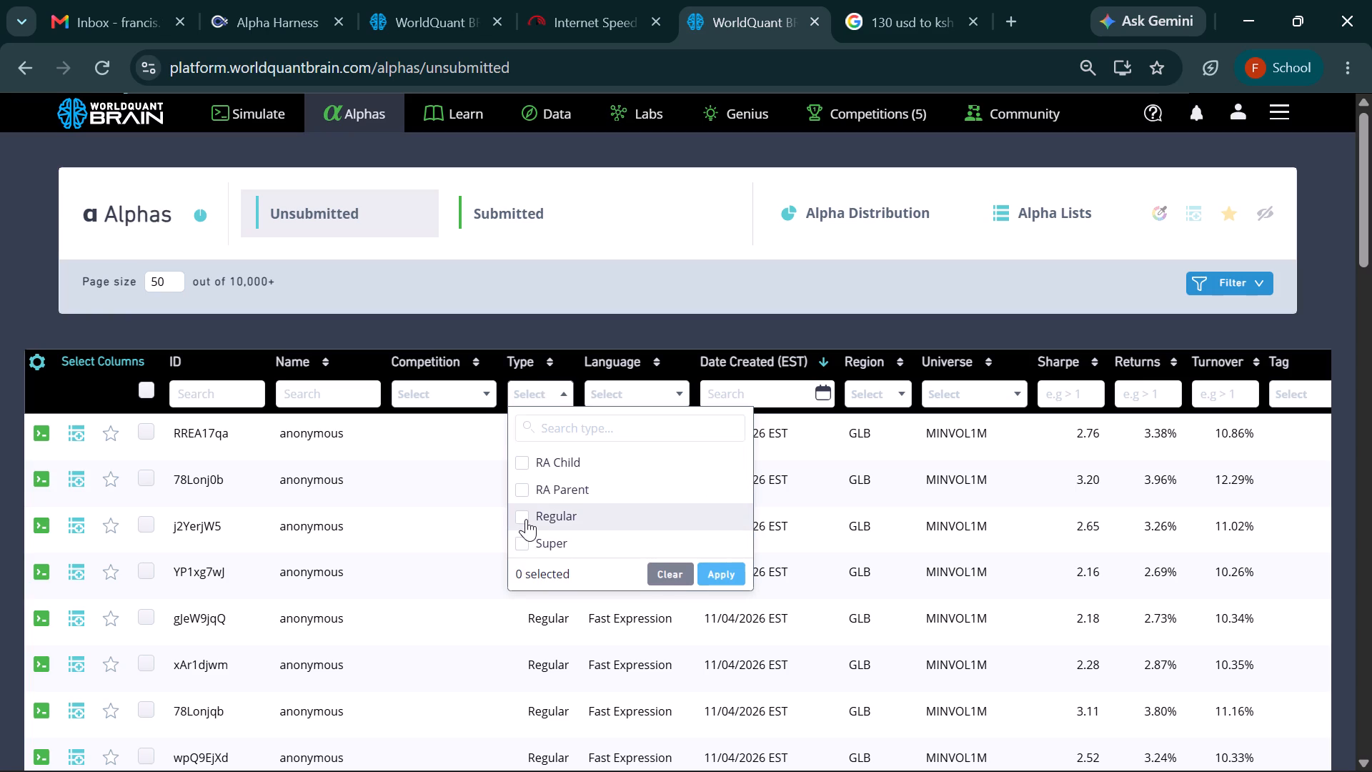
pyautogui.click(730, 574)
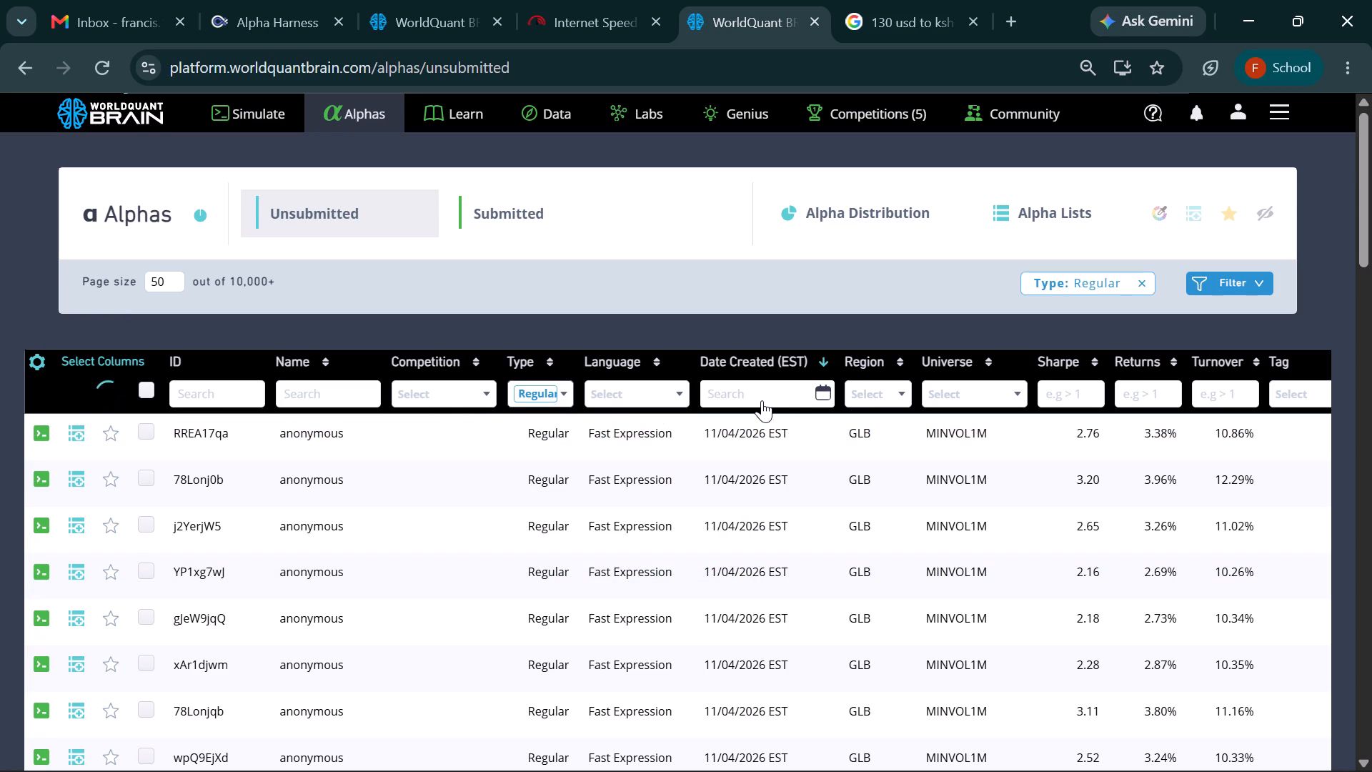
pyautogui.click(880, 402)
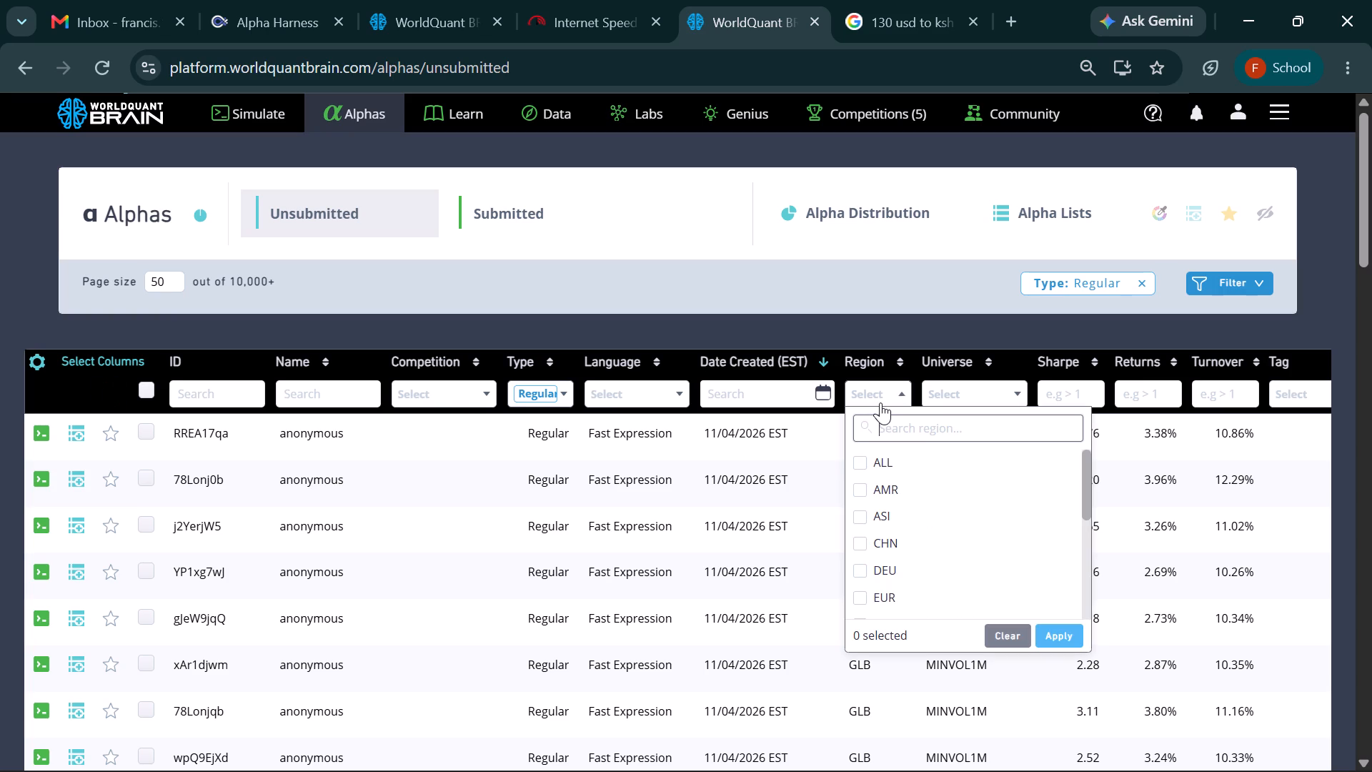
pyautogui.scroll(-1, 900, 485)
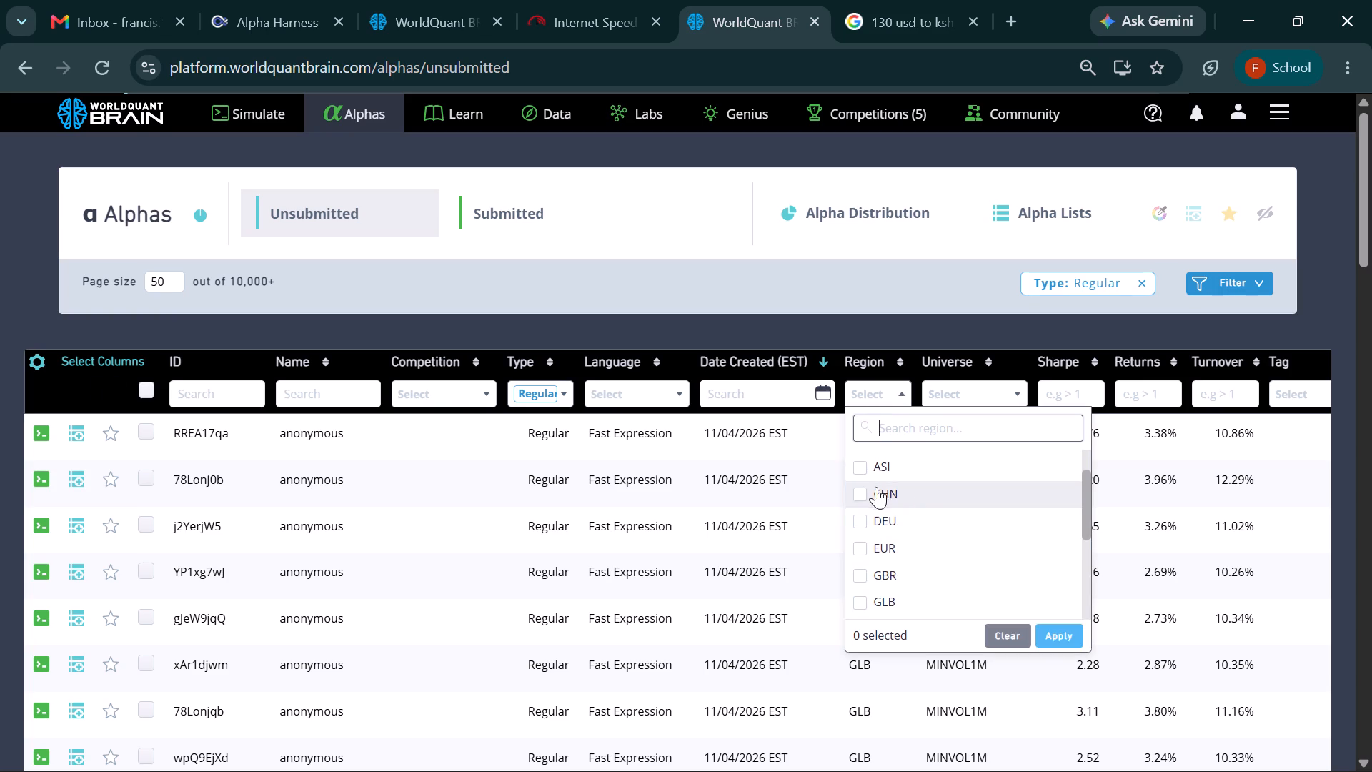
pyautogui.scroll(1, 886, 504)
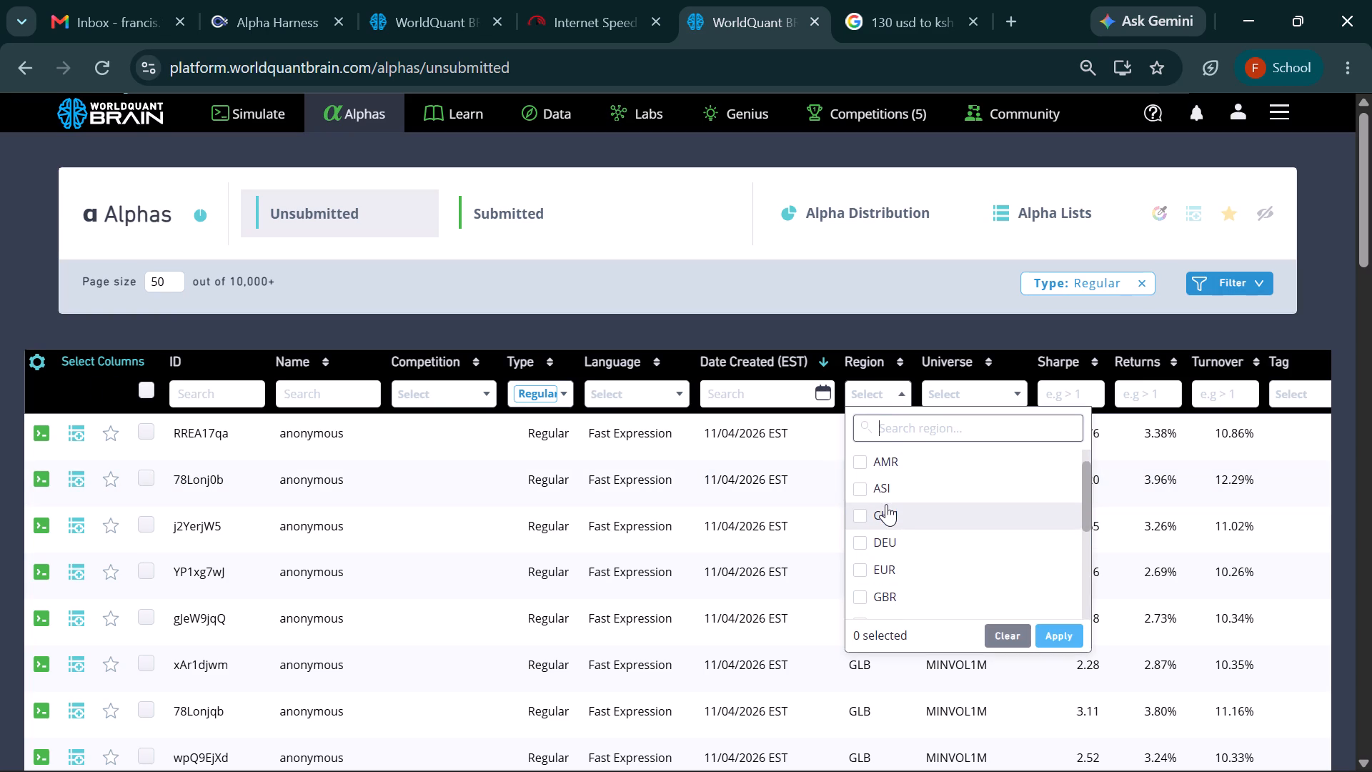
pyautogui.scroll(1, 886, 504)
pyautogui.scroll(-1, 886, 504)
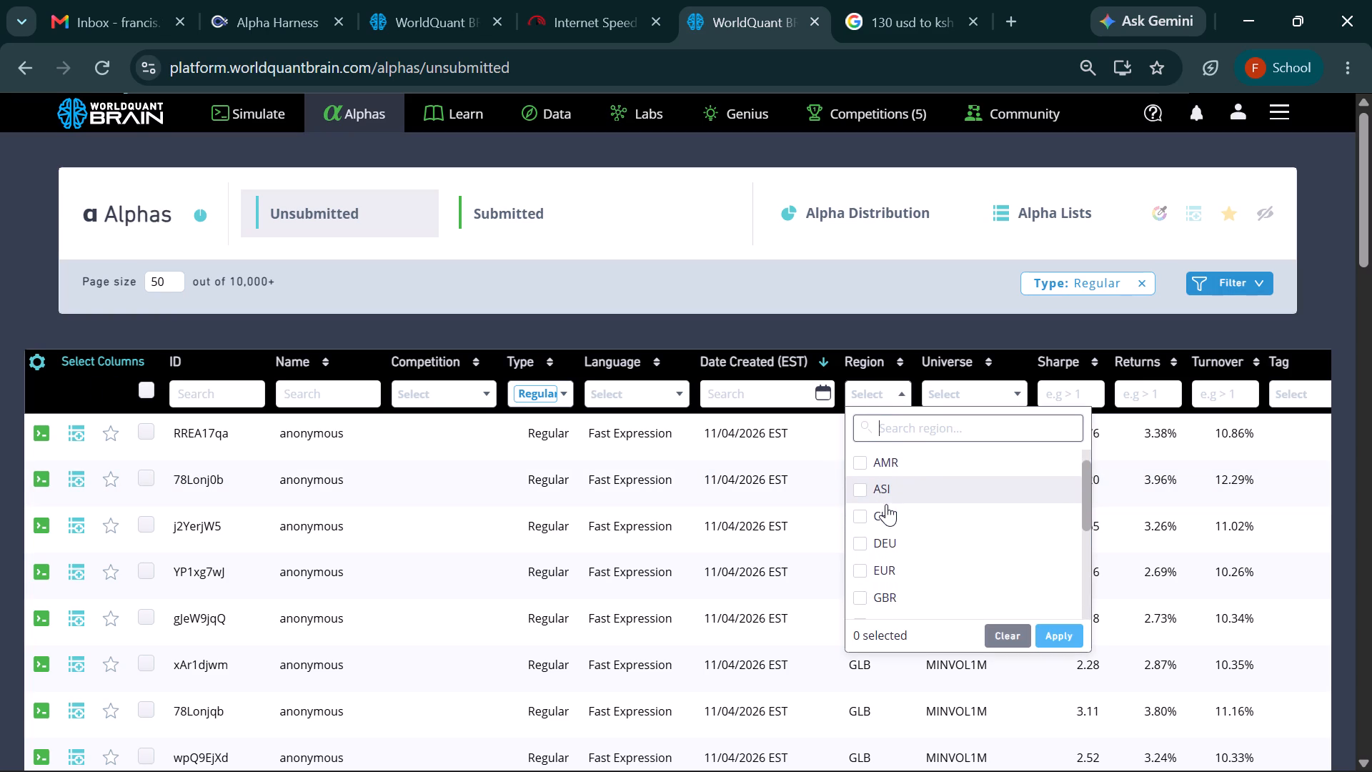
pyautogui.click(859, 568)
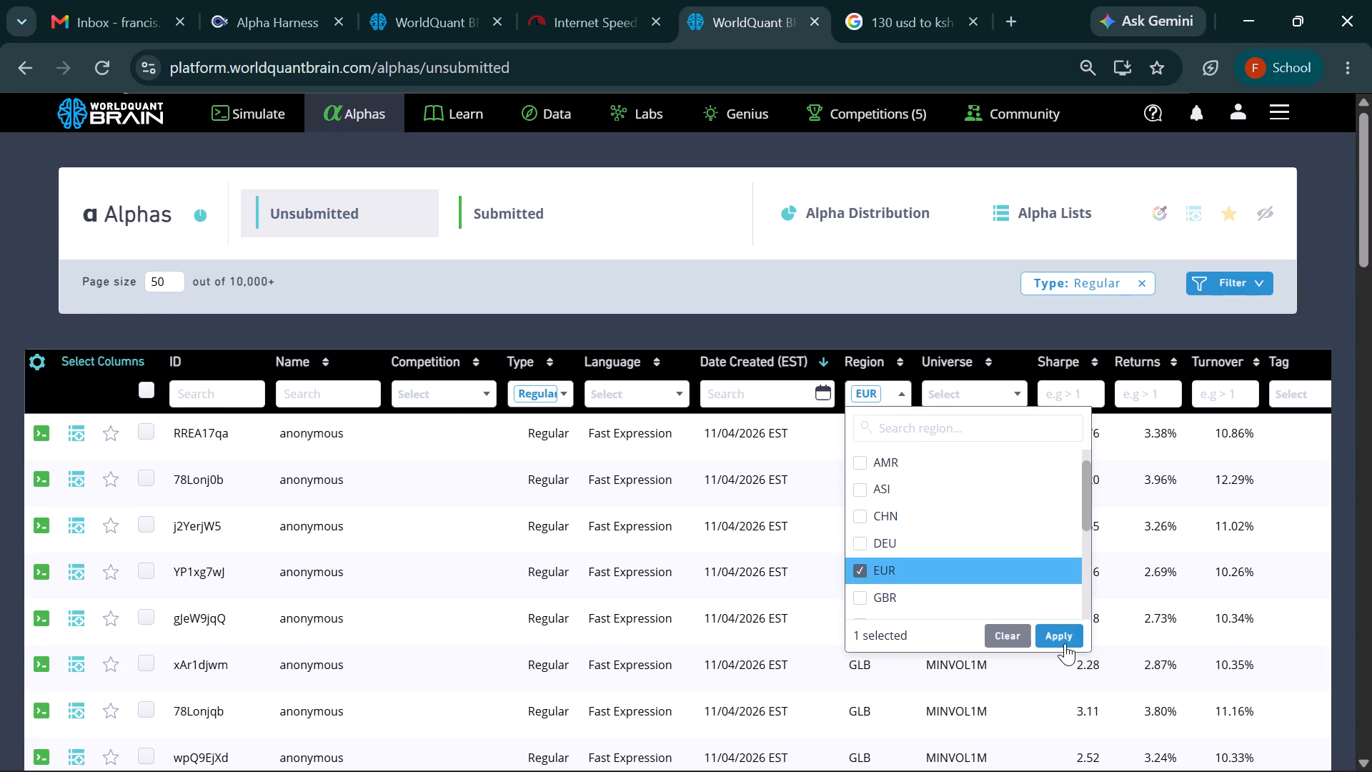
pyautogui.click(1065, 635)
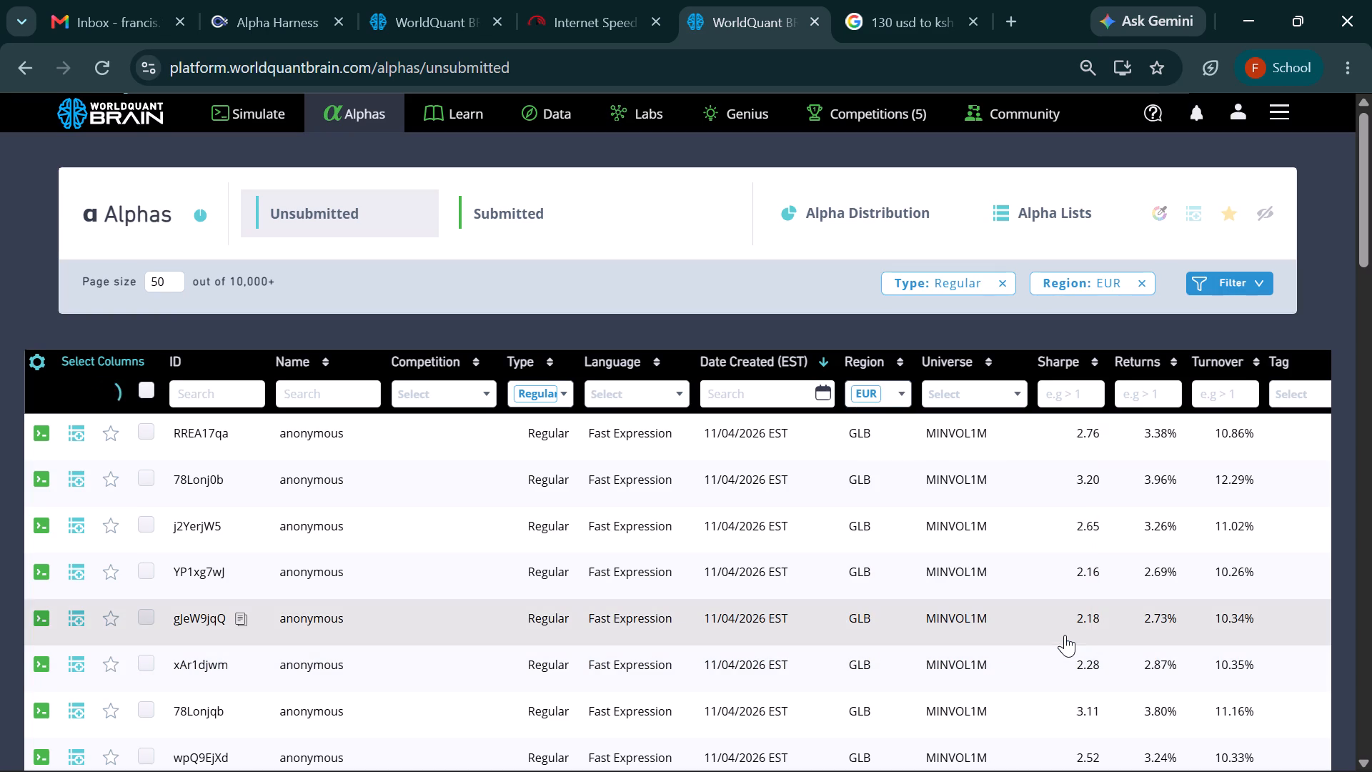
# Narrow the unsubmitted alphas to Sharpe >2, Returns >5 and Turnover <30.
pyautogui.click(1060, 385)
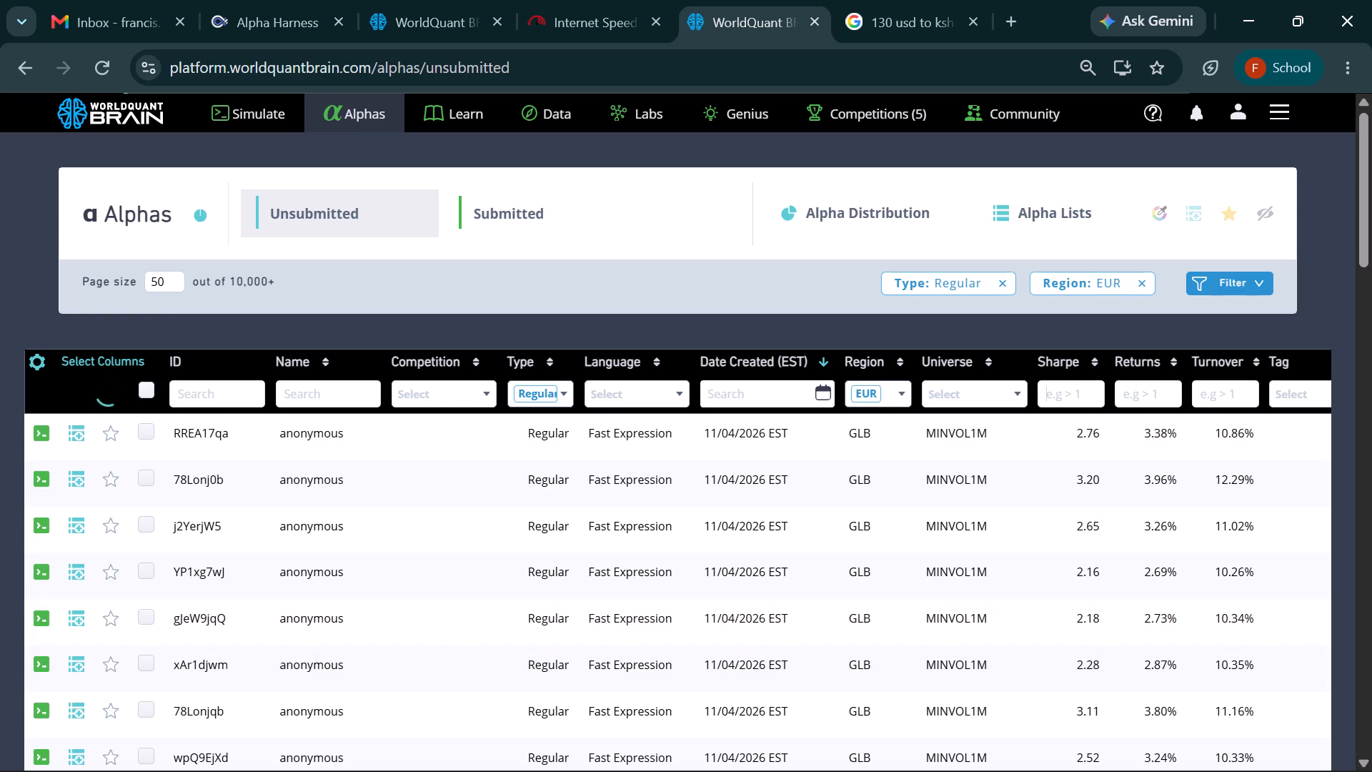
pyautogui.click(1060, 385)
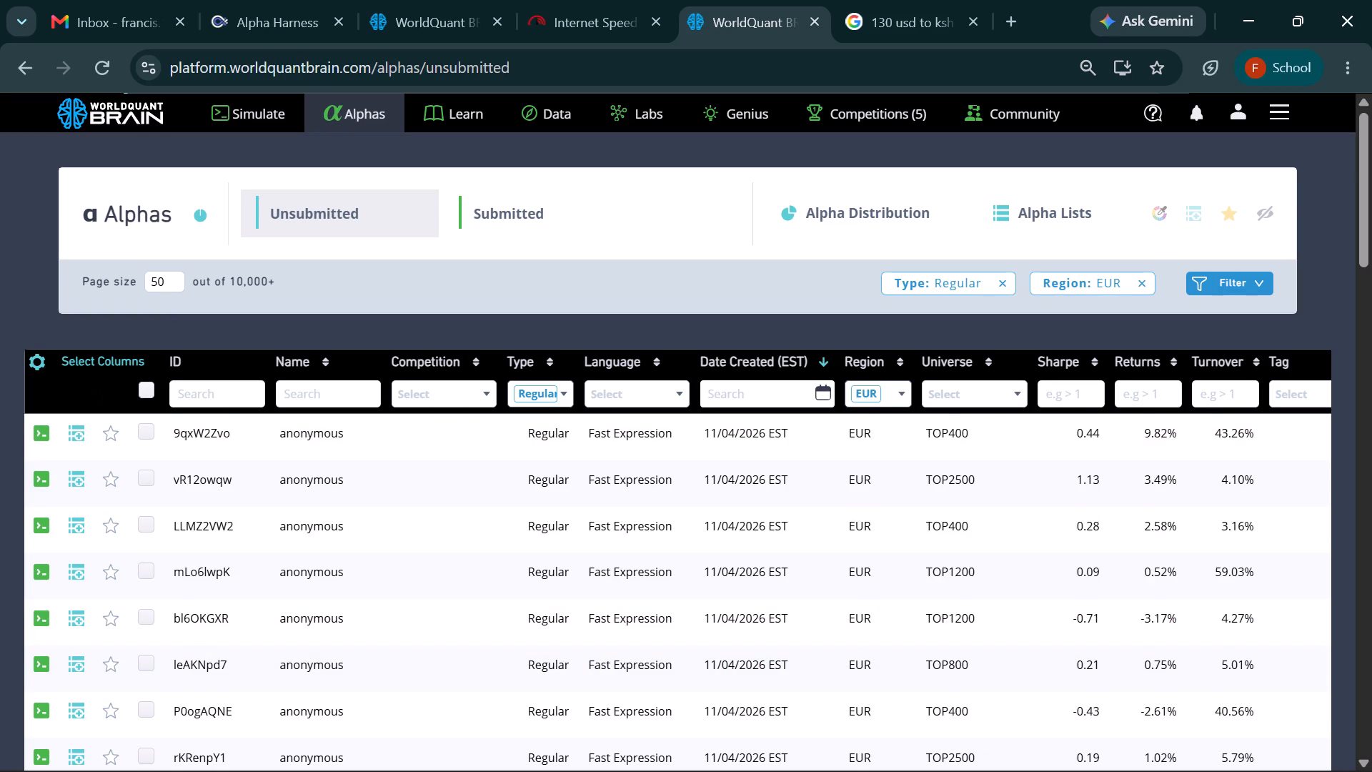
pyautogui.write('>2')
pyautogui.write('>5')
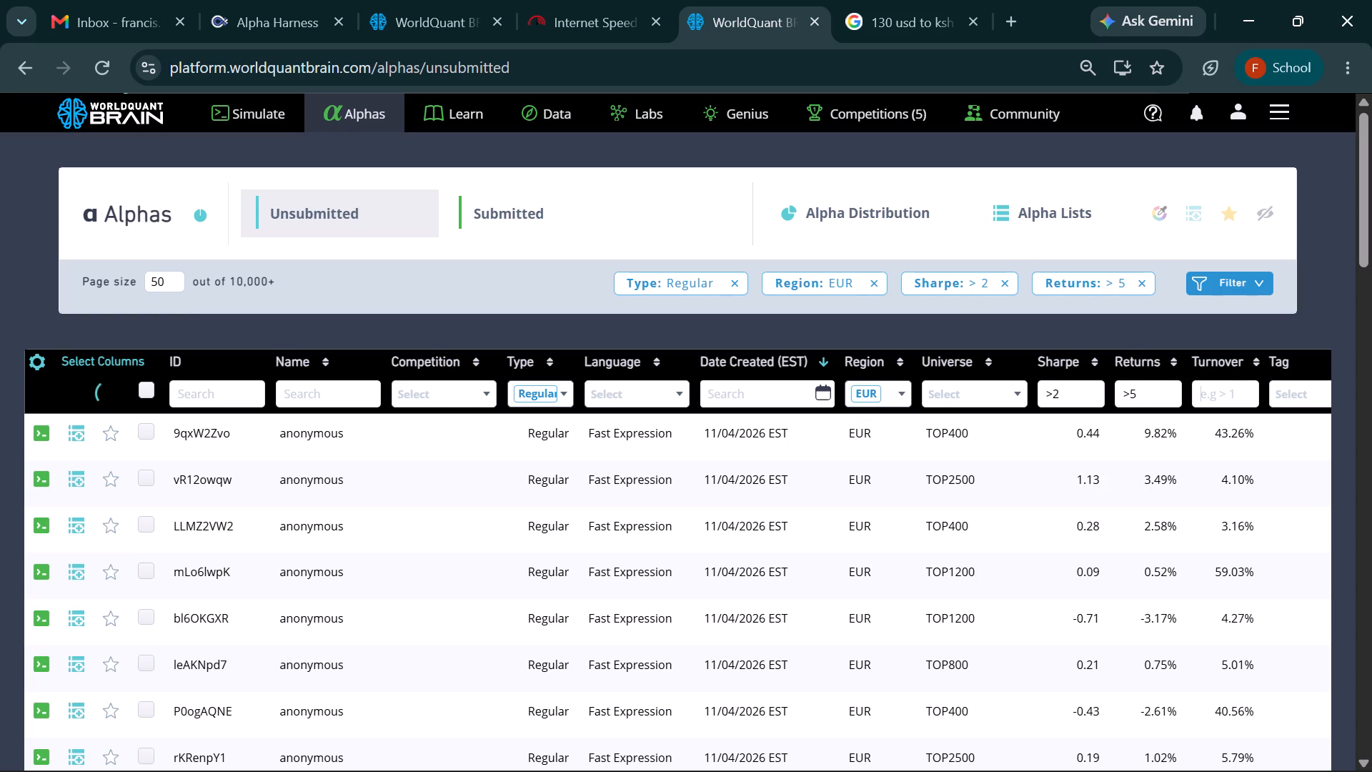
pyautogui.write('<30')
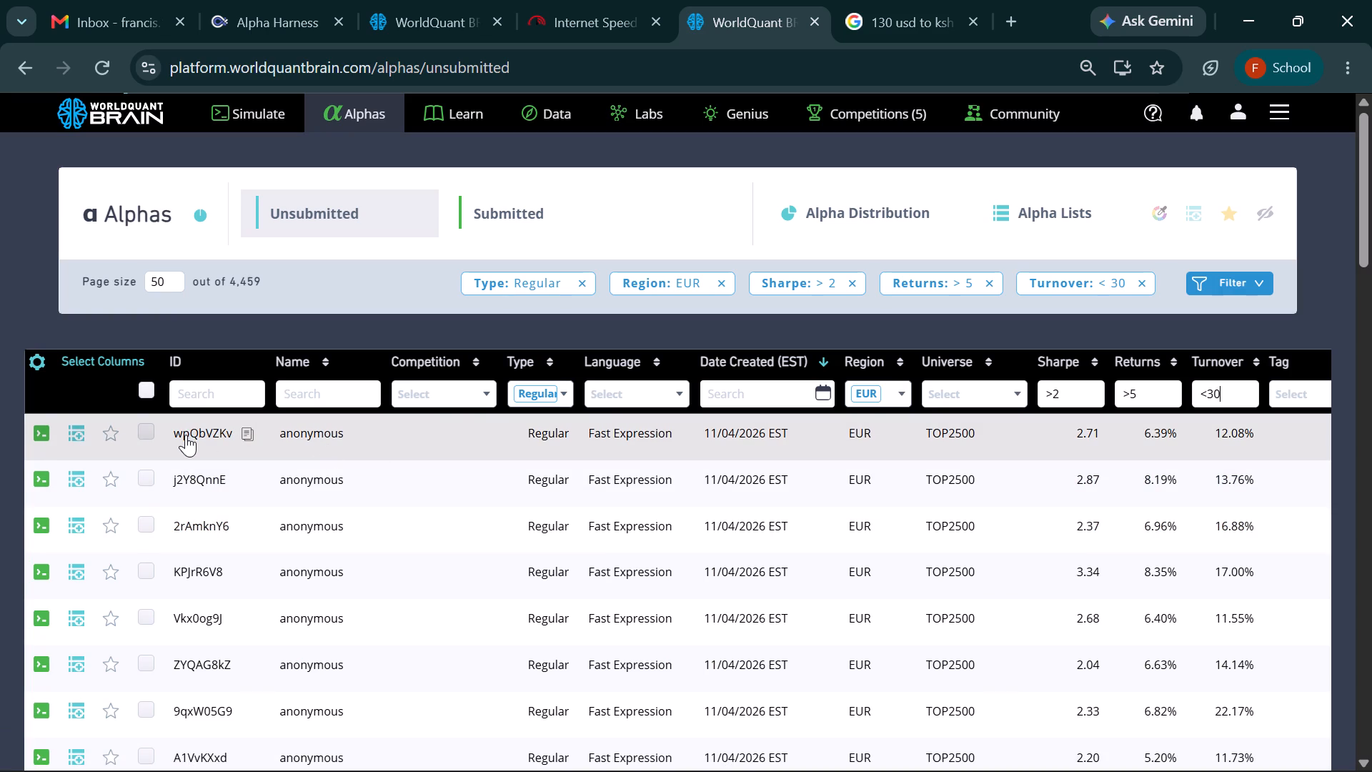
pyautogui.click(186, 435)
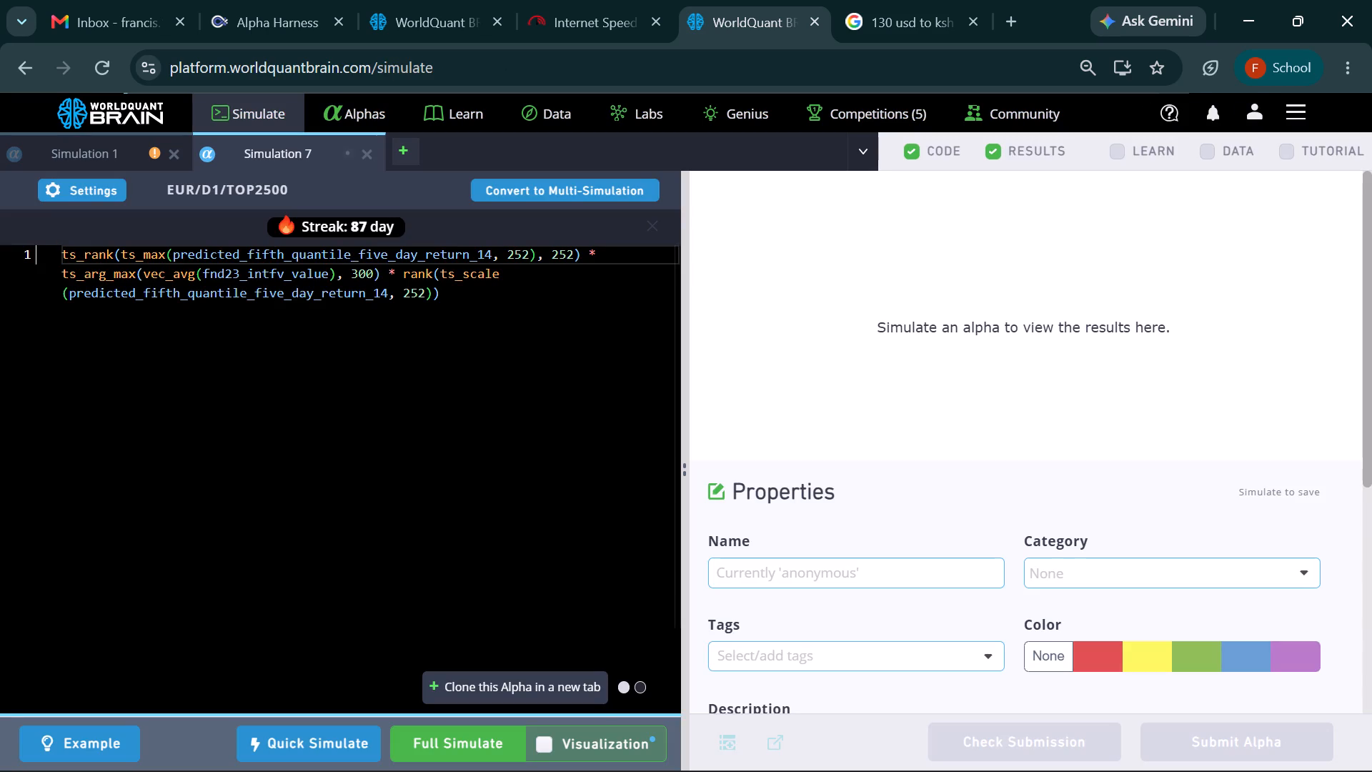
pyautogui.click(504, 383)
pyautogui.hotkey('ctrl', 'a')
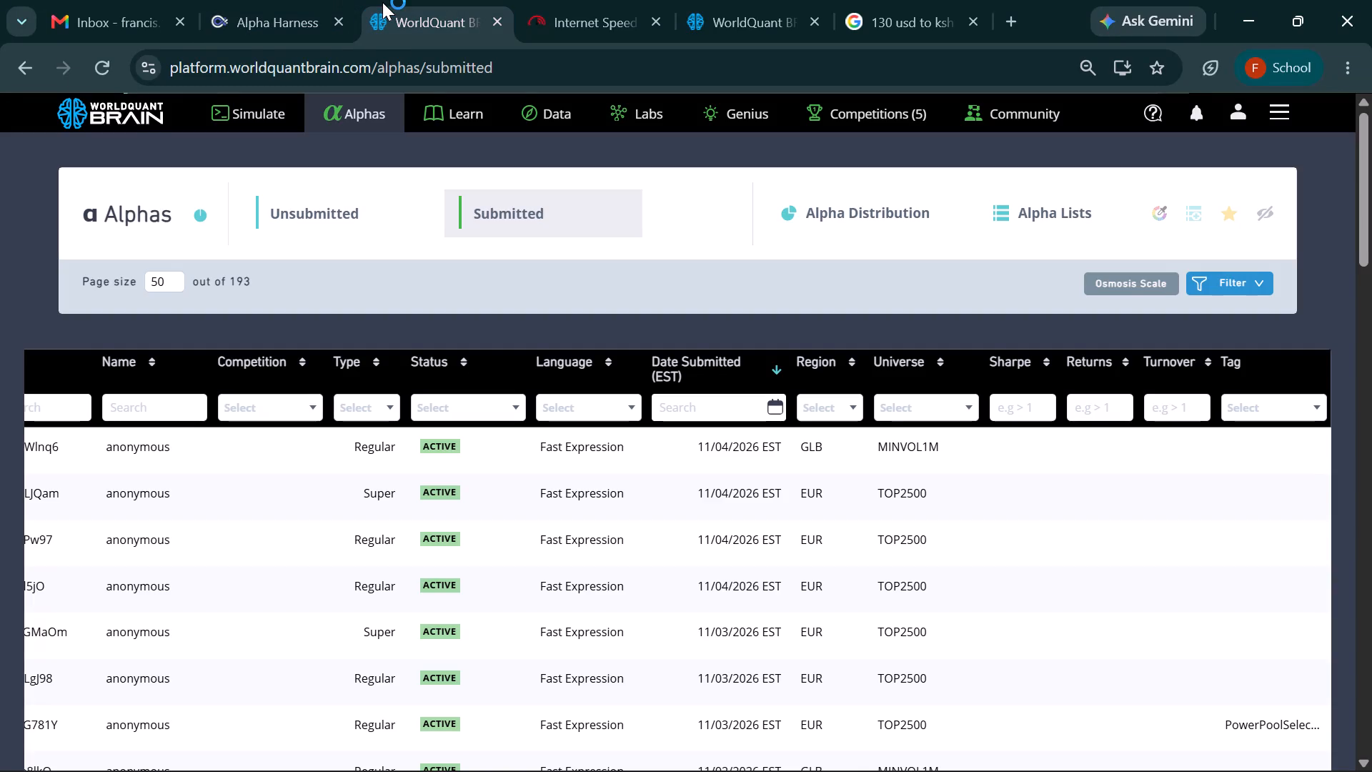
pyautogui.click(274, 0)
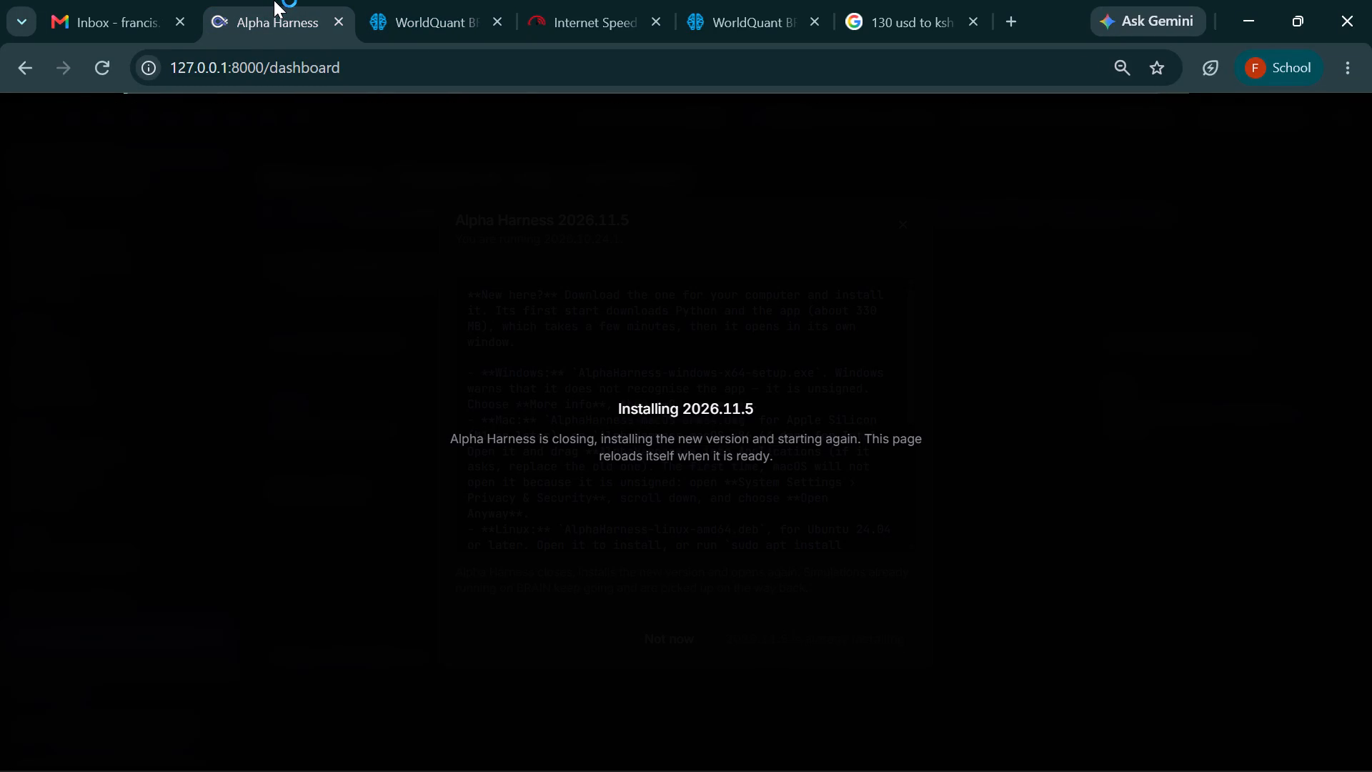
pyautogui.click(443, 0)
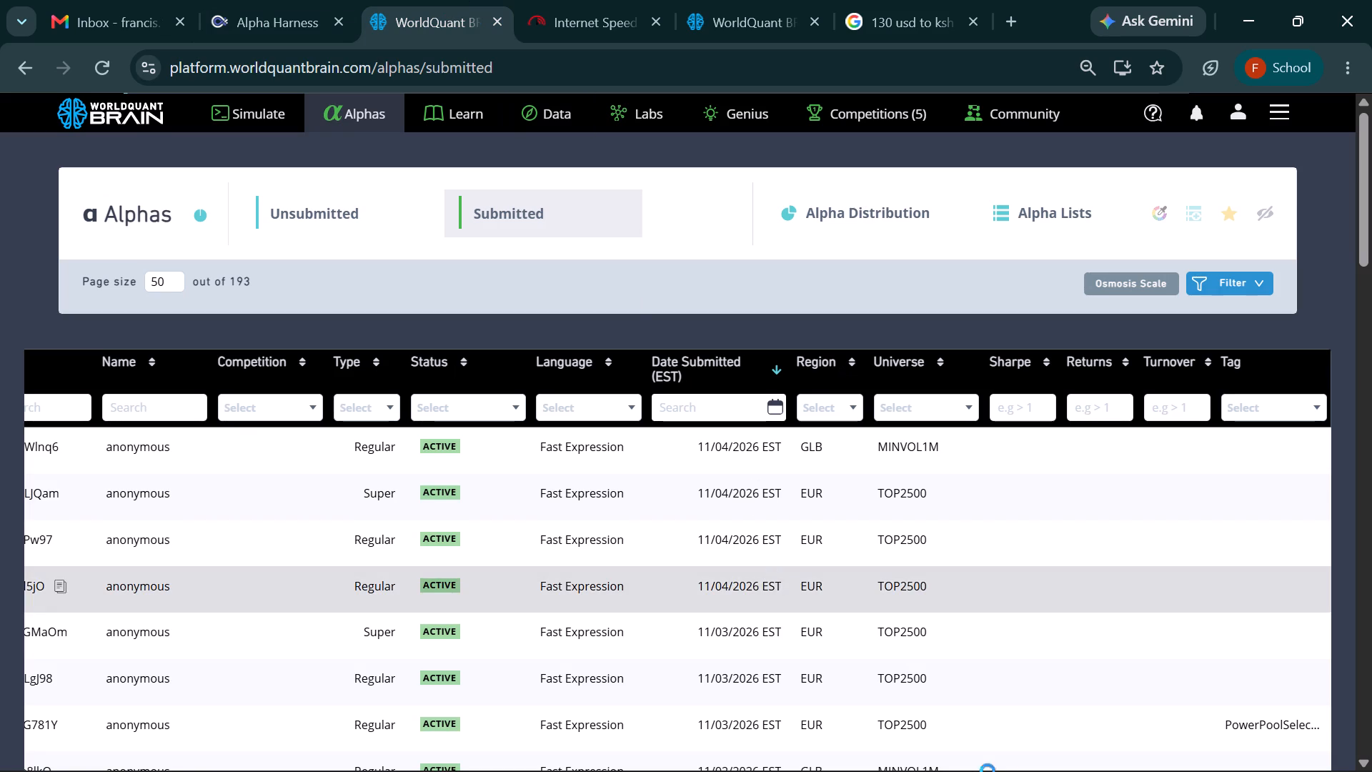
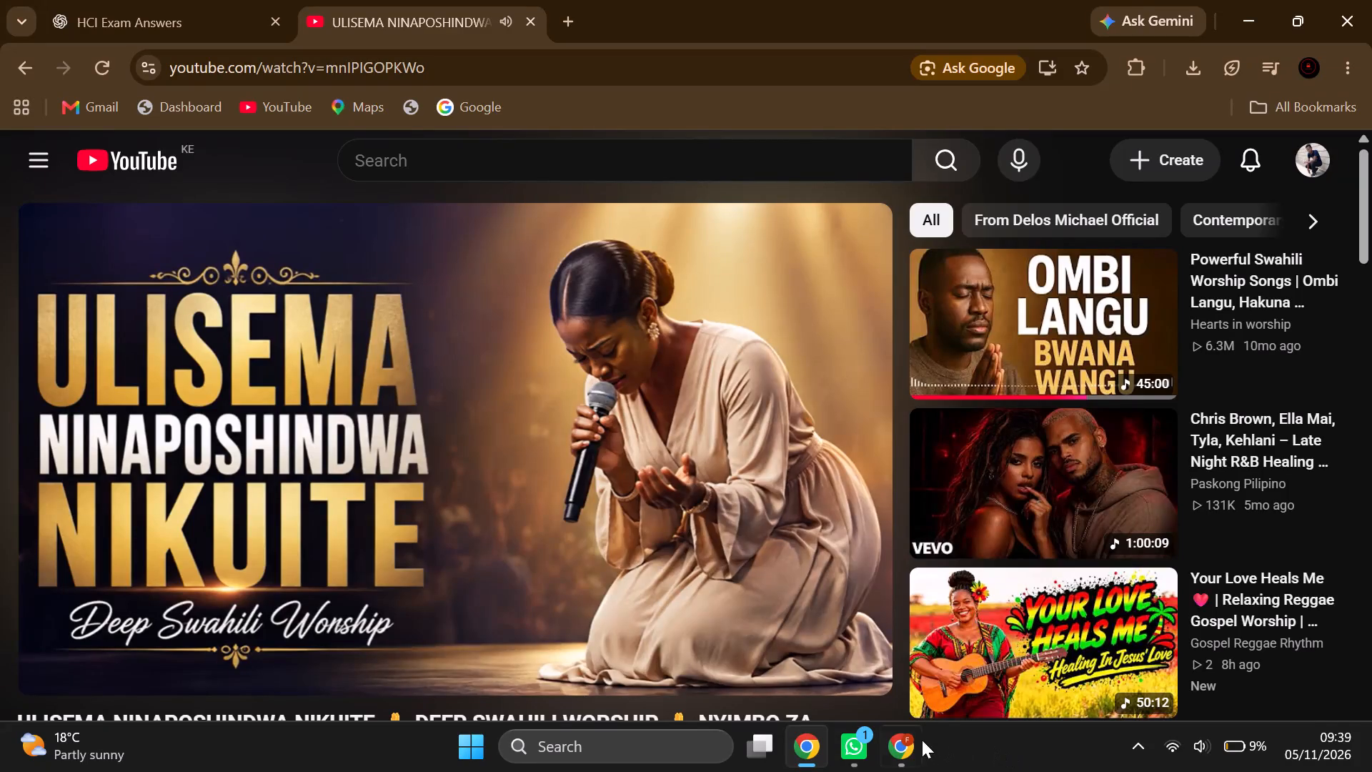
# Switch to the School browser window and check the installation progress of the Alpha Harness update.
pyautogui.click(895, 742)
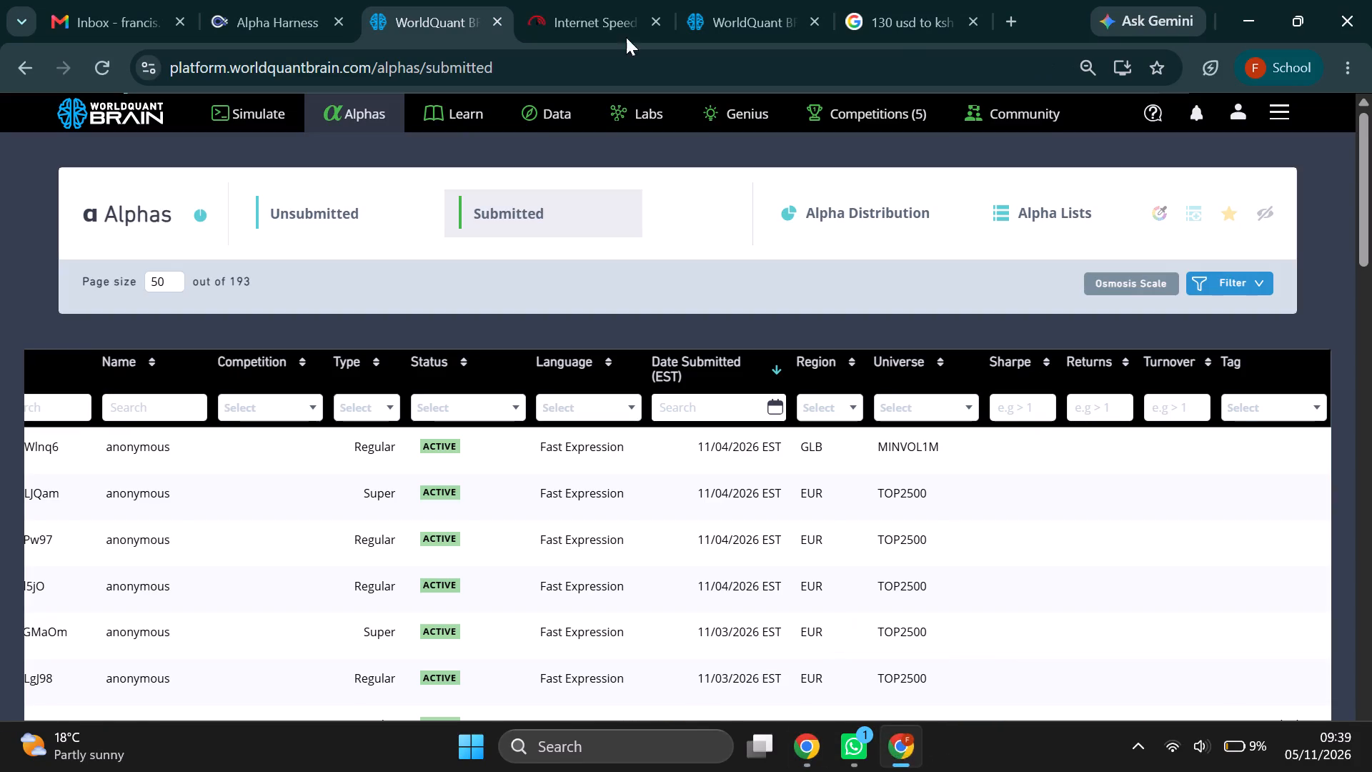
pyautogui.click(298, 0)
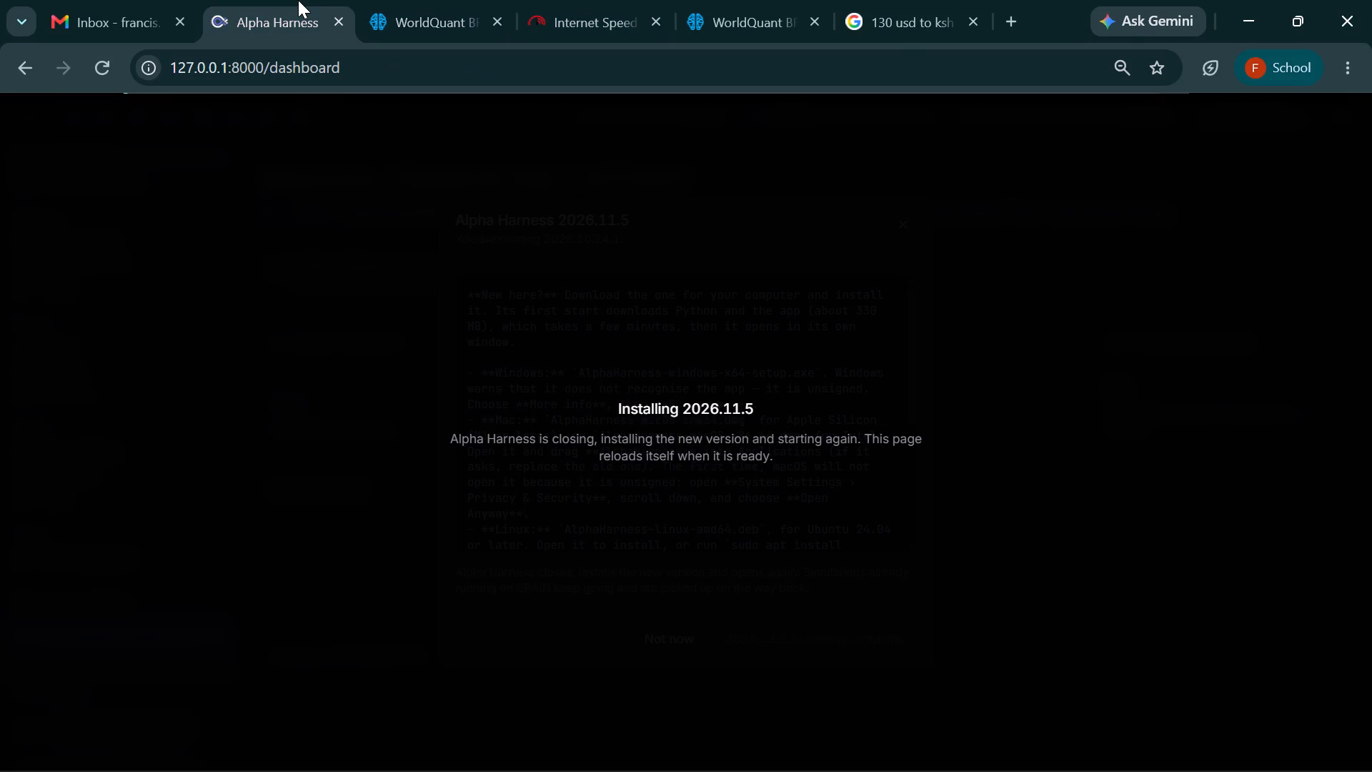
# Return to the BRAIN simulation editor with Simulation 8 and dismiss the service difficulties banner.
pyautogui.click(743, 0)
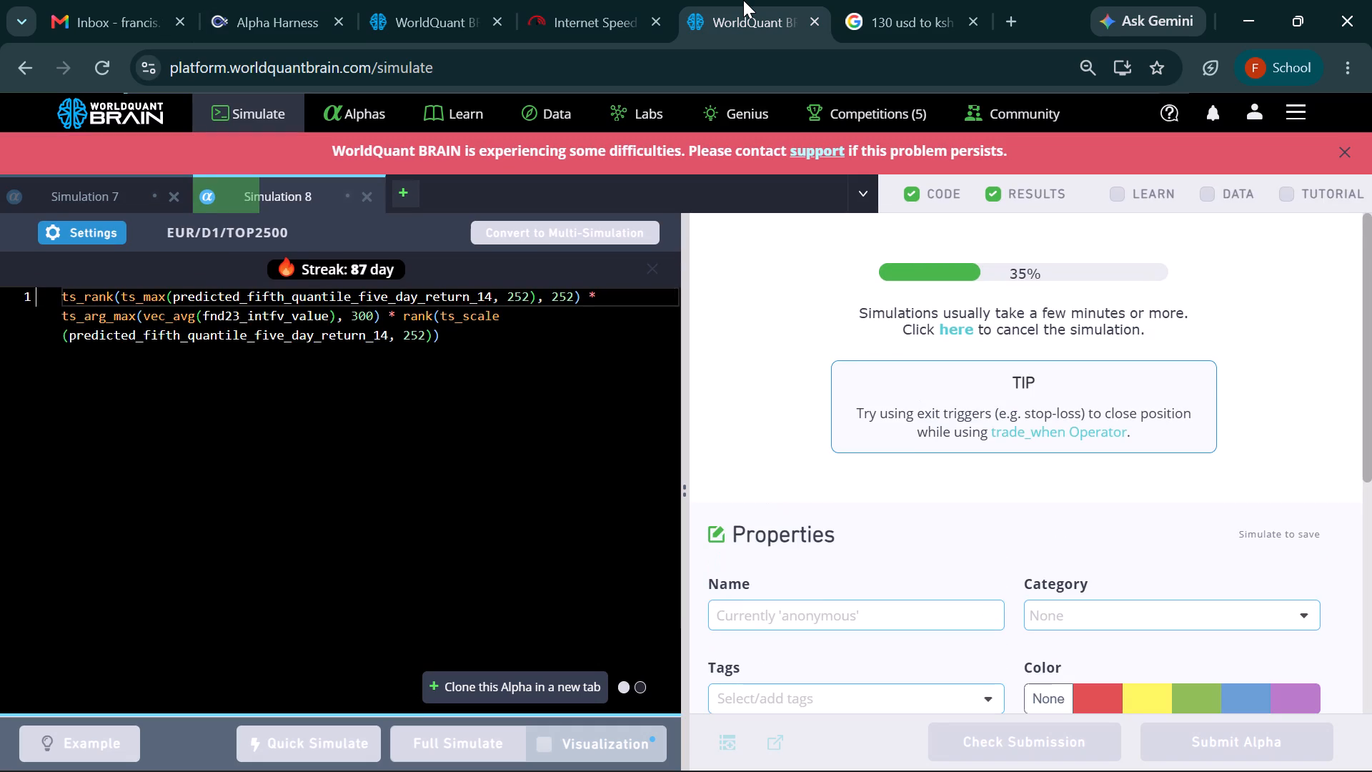
pyautogui.click(1346, 146)
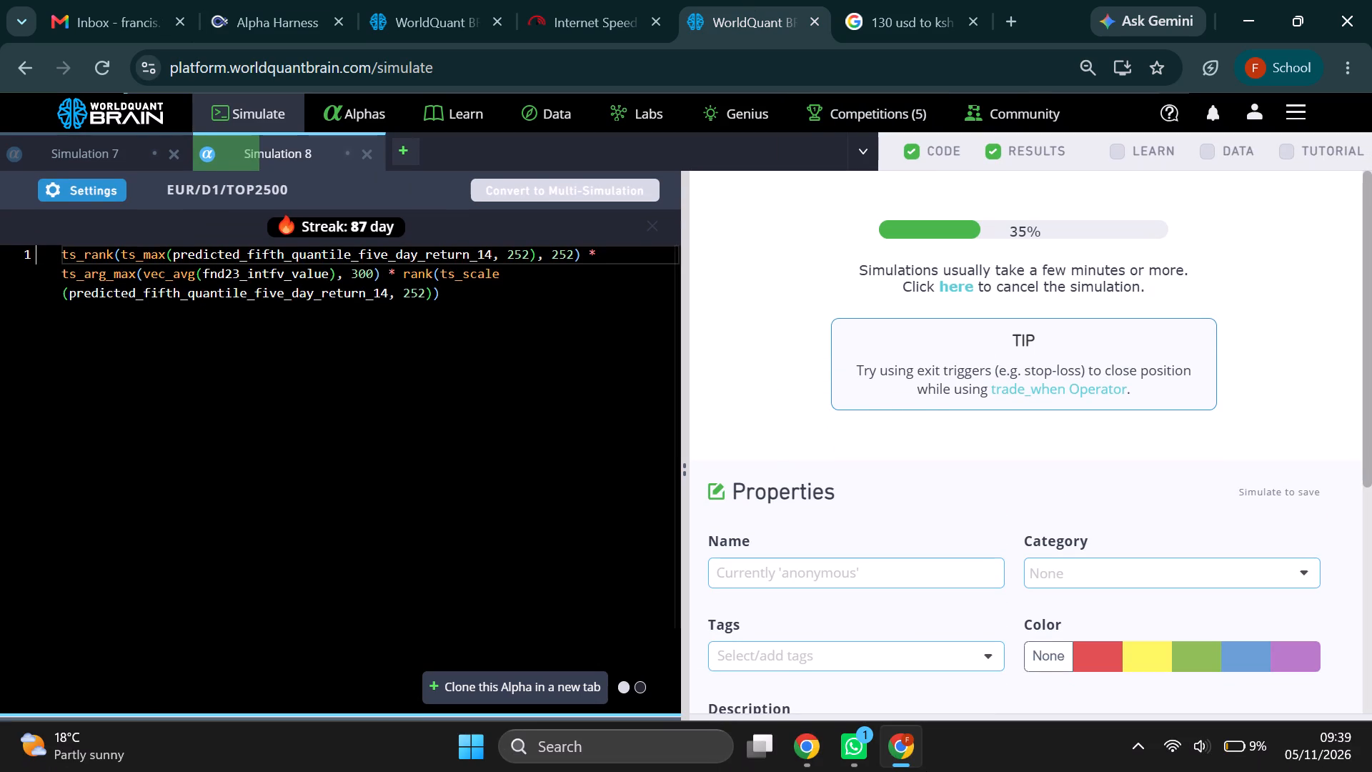
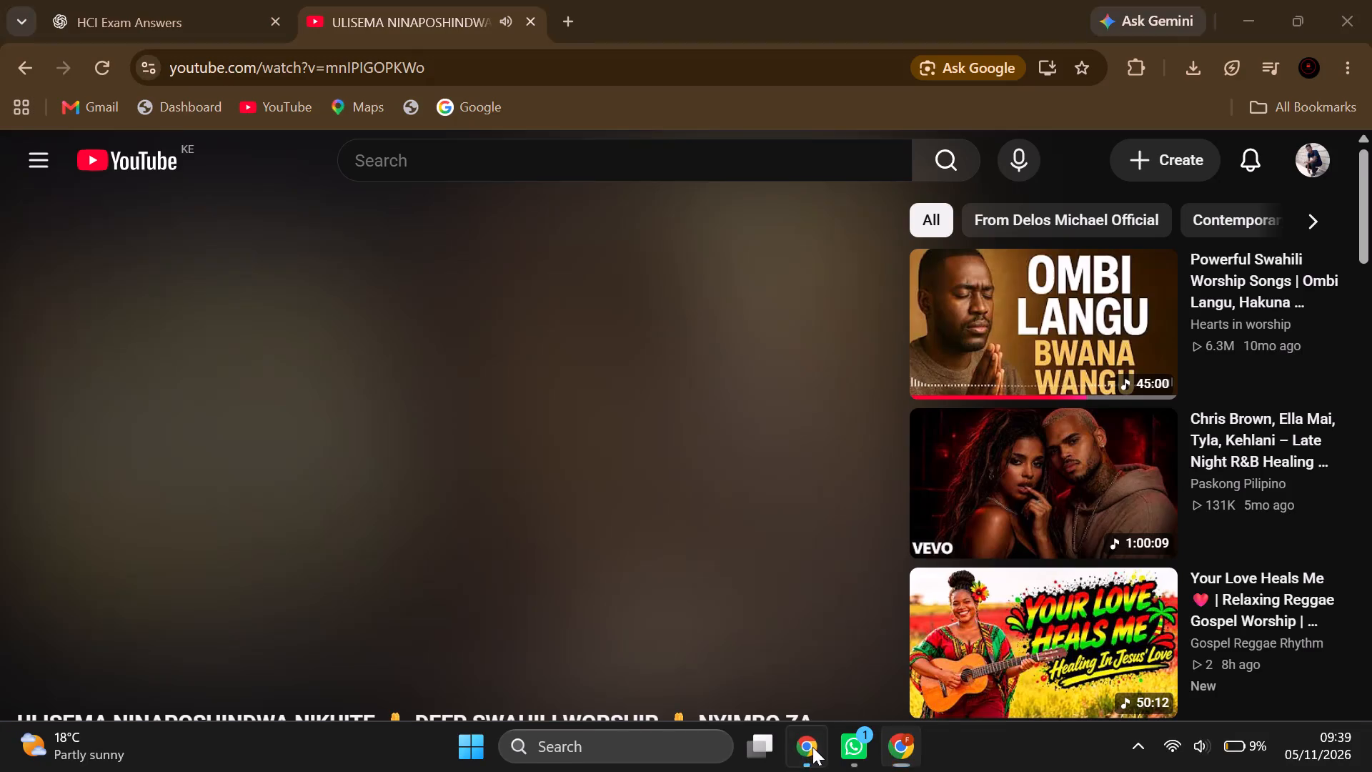
# Open Facebook in a new tab of the browser window playing the YouTube worship video.
pyautogui.click(562, 5)
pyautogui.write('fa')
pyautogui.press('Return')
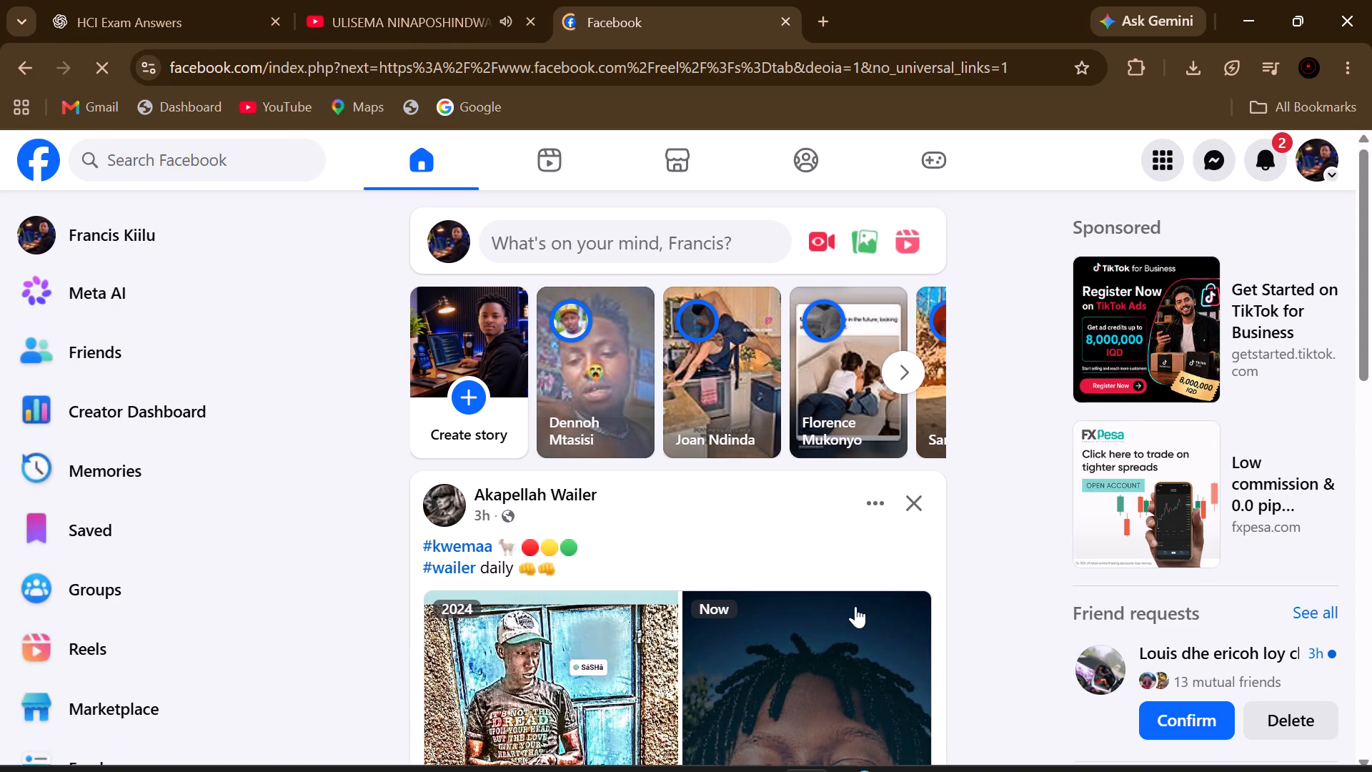
# Open the Facebook notifications and accept the new friend request.
pyautogui.scroll(-2, 905, 474)
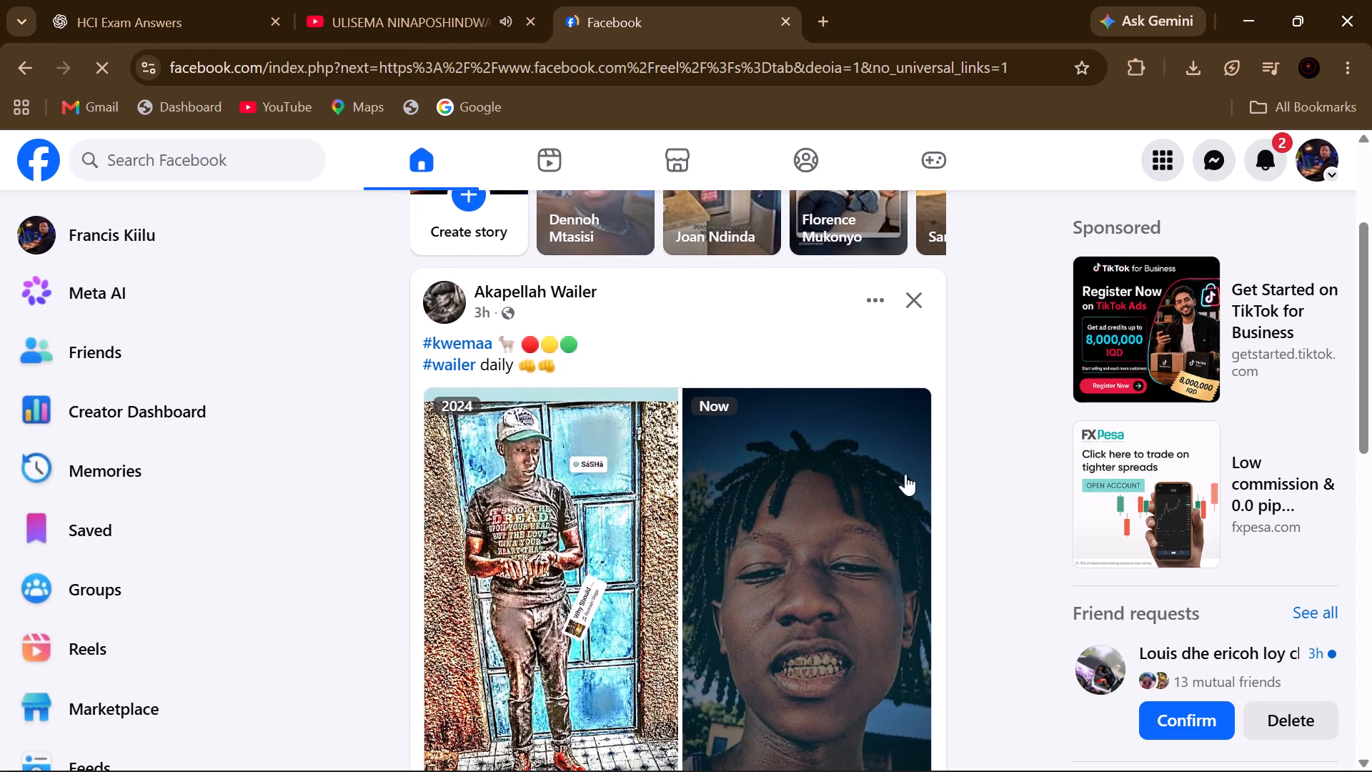
pyautogui.click(1266, 149)
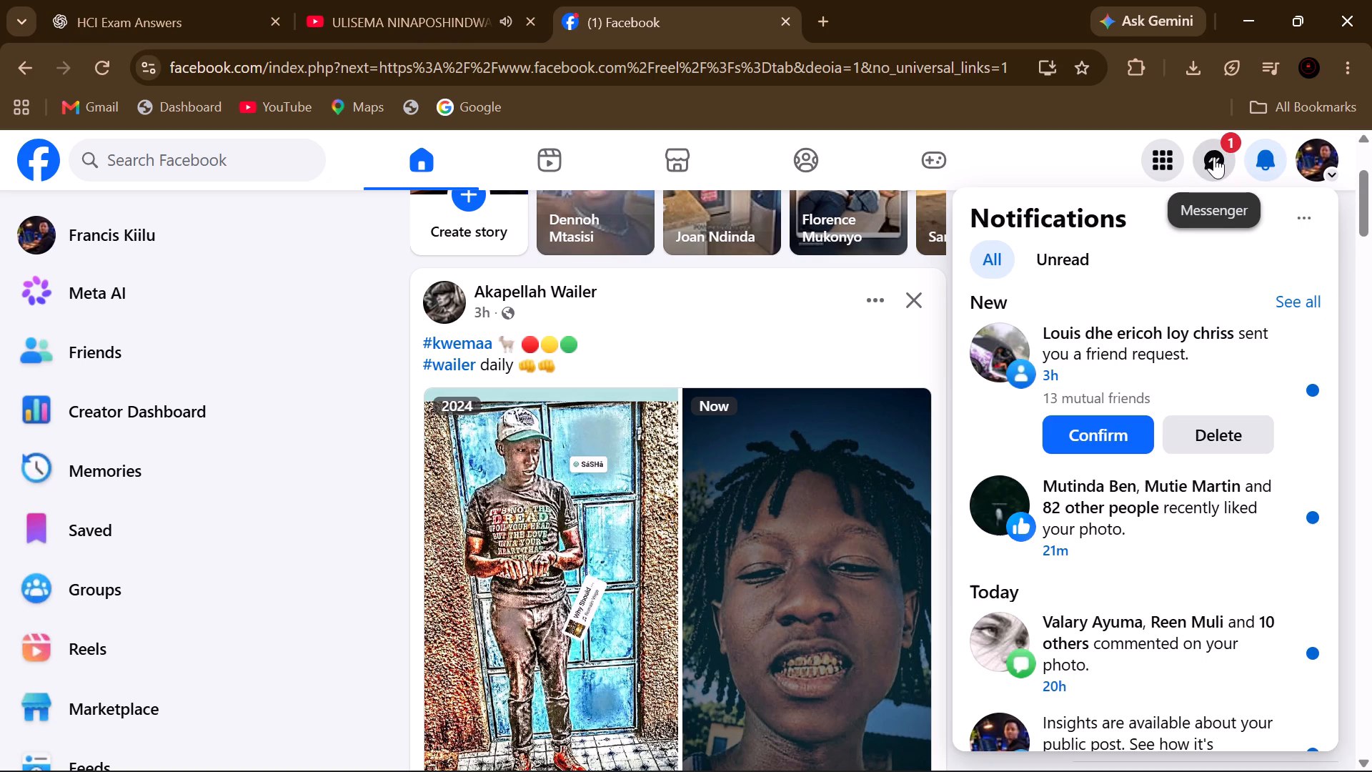
pyautogui.click(1092, 439)
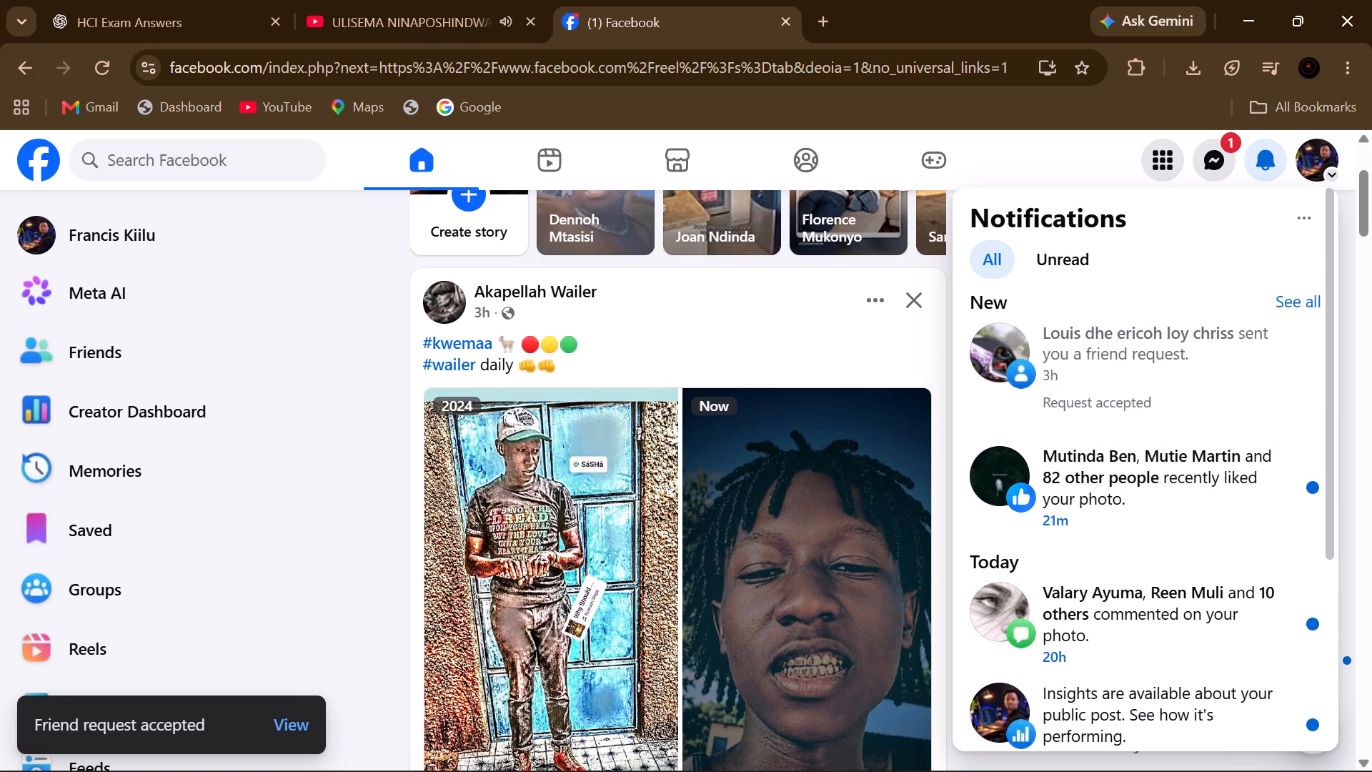
# Open the photo from the recent likes notification and read through its comments.
pyautogui.click(1070, 456)
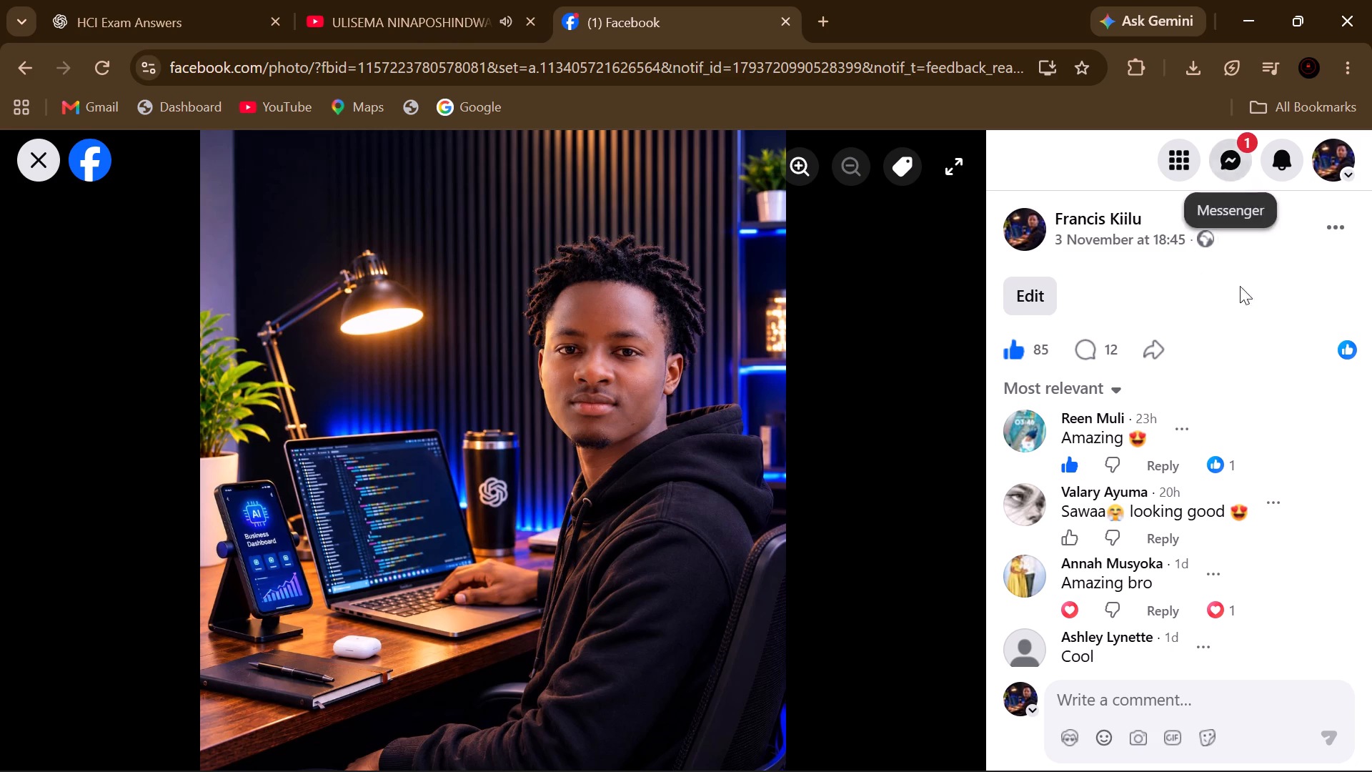
pyautogui.scroll(-4, 1218, 355)
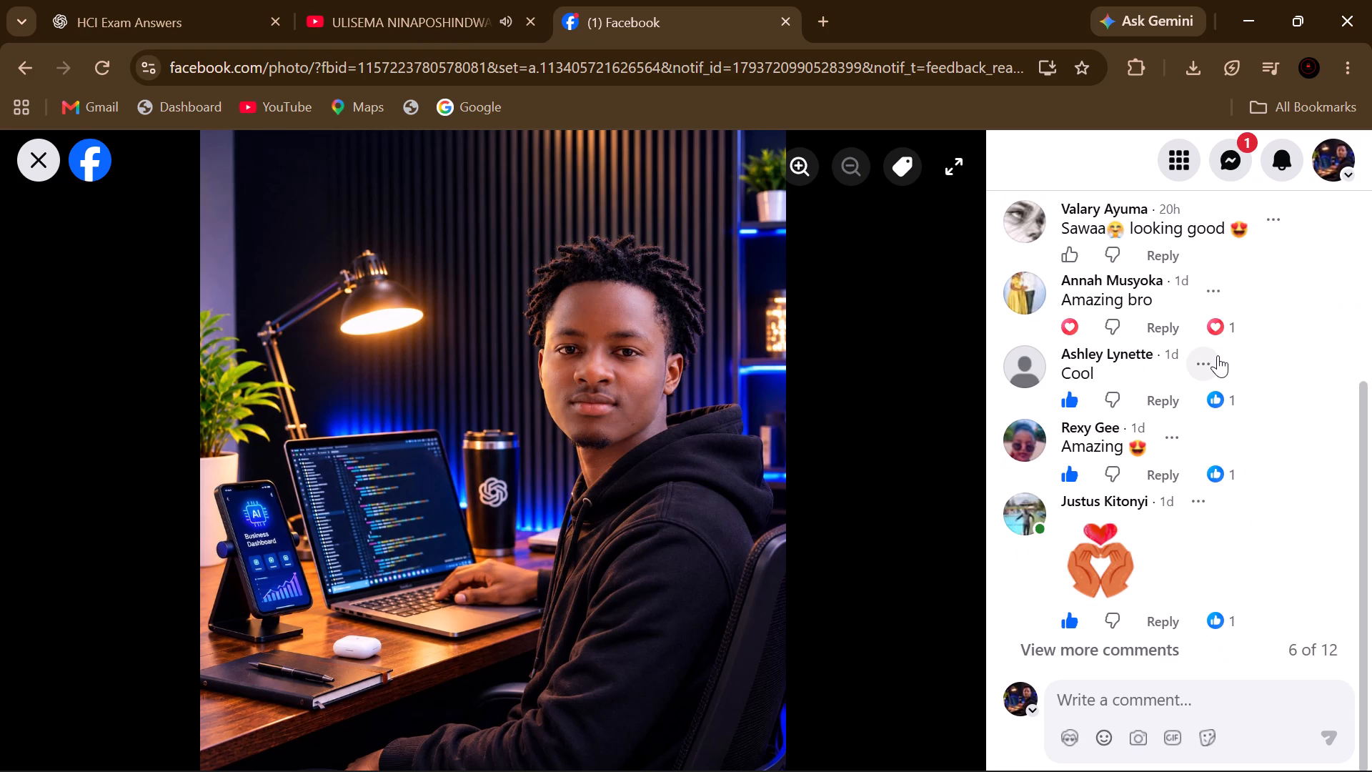
# Look through the comments on the Facebook photo, close it, and return to the top of the home feed.
pyautogui.scroll(4, 1218, 355)
pyautogui.scroll(-2, 1218, 355)
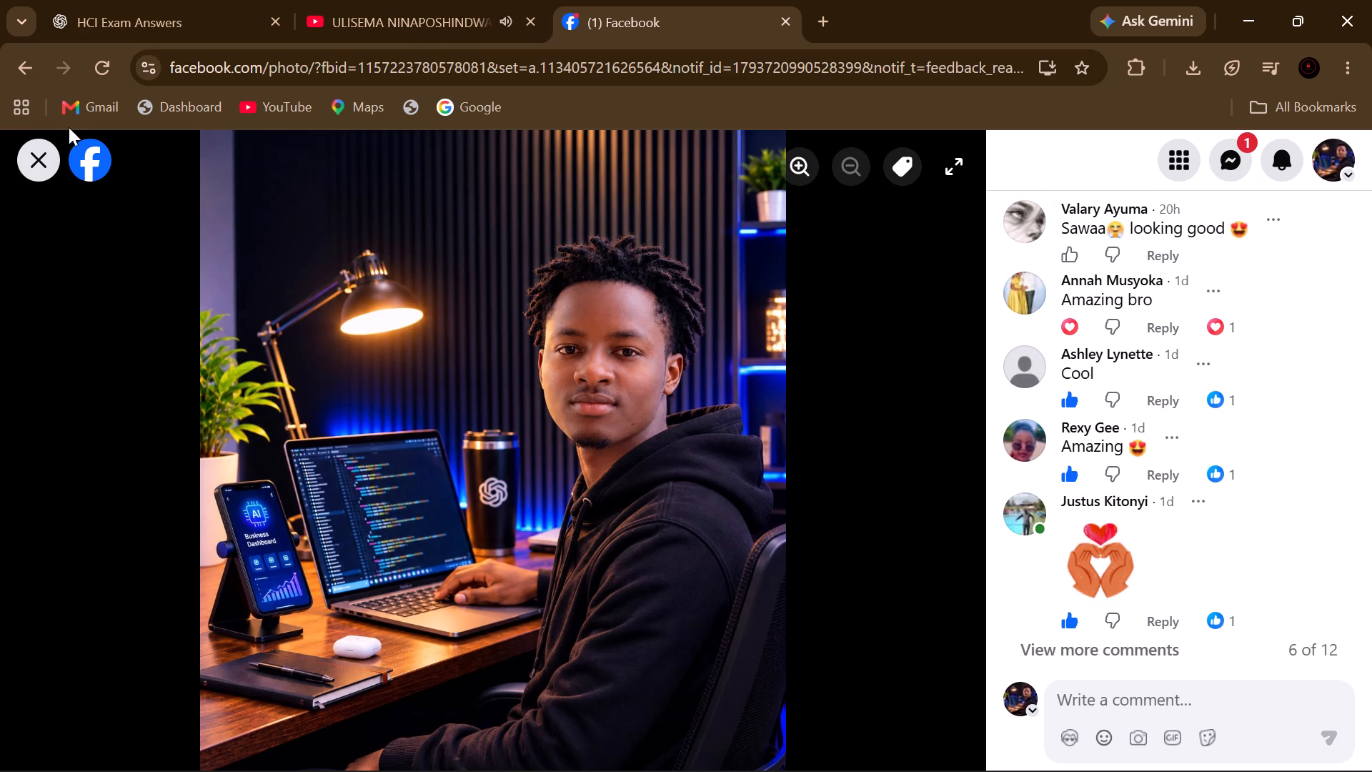
pyautogui.click(44, 168)
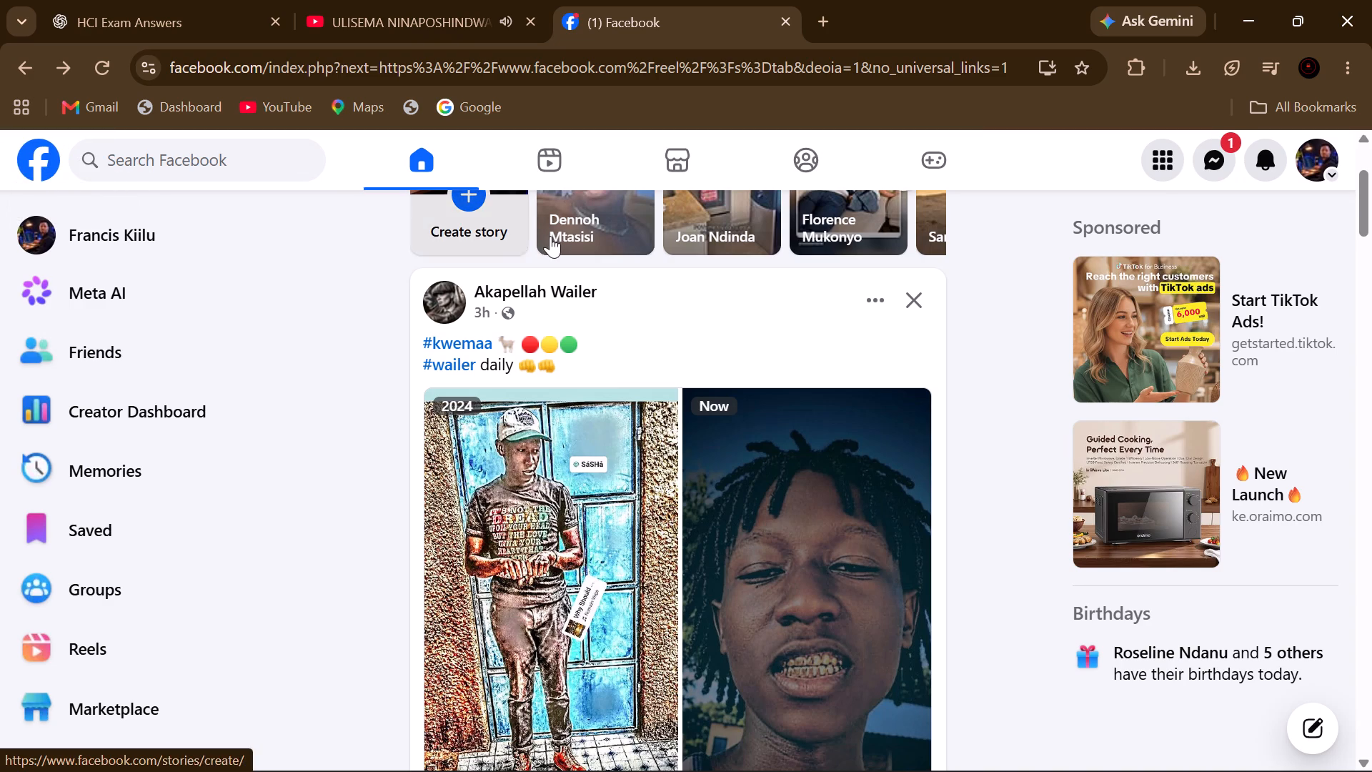
pyautogui.scroll(6, 605, 378)
pyautogui.click(452, 239)
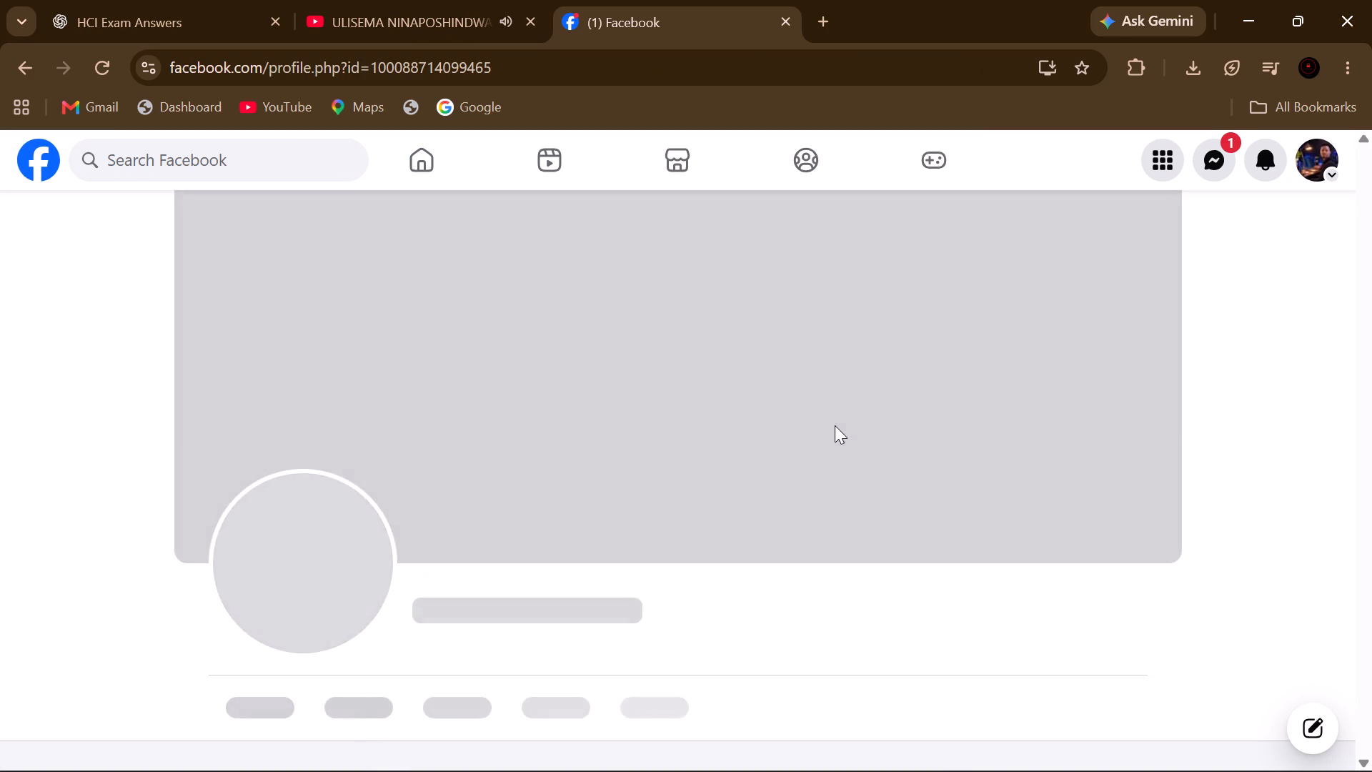
# Look over the account's own Facebook profile page, including the personal details, friends and the profile photo post with its comments.
pyautogui.scroll(-2, 959, 520)
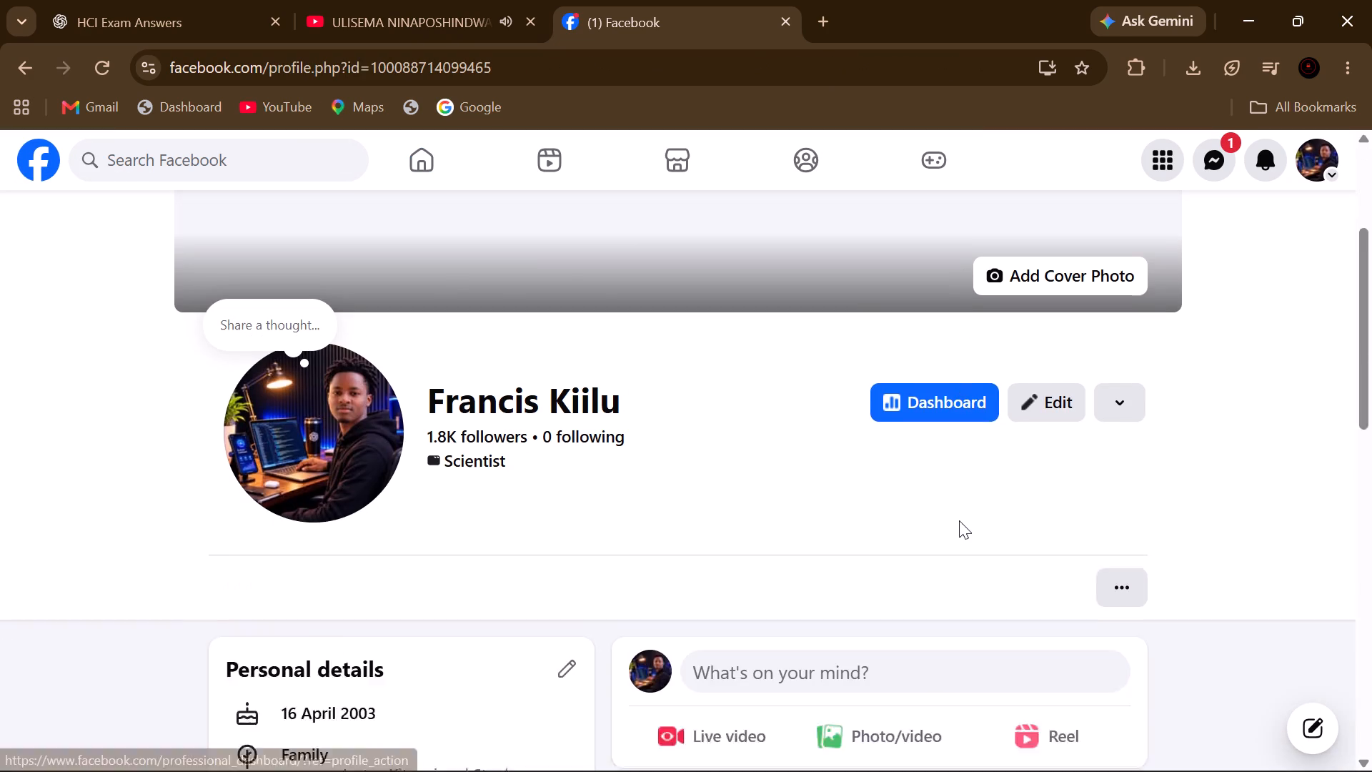
pyautogui.scroll(-4, 959, 520)
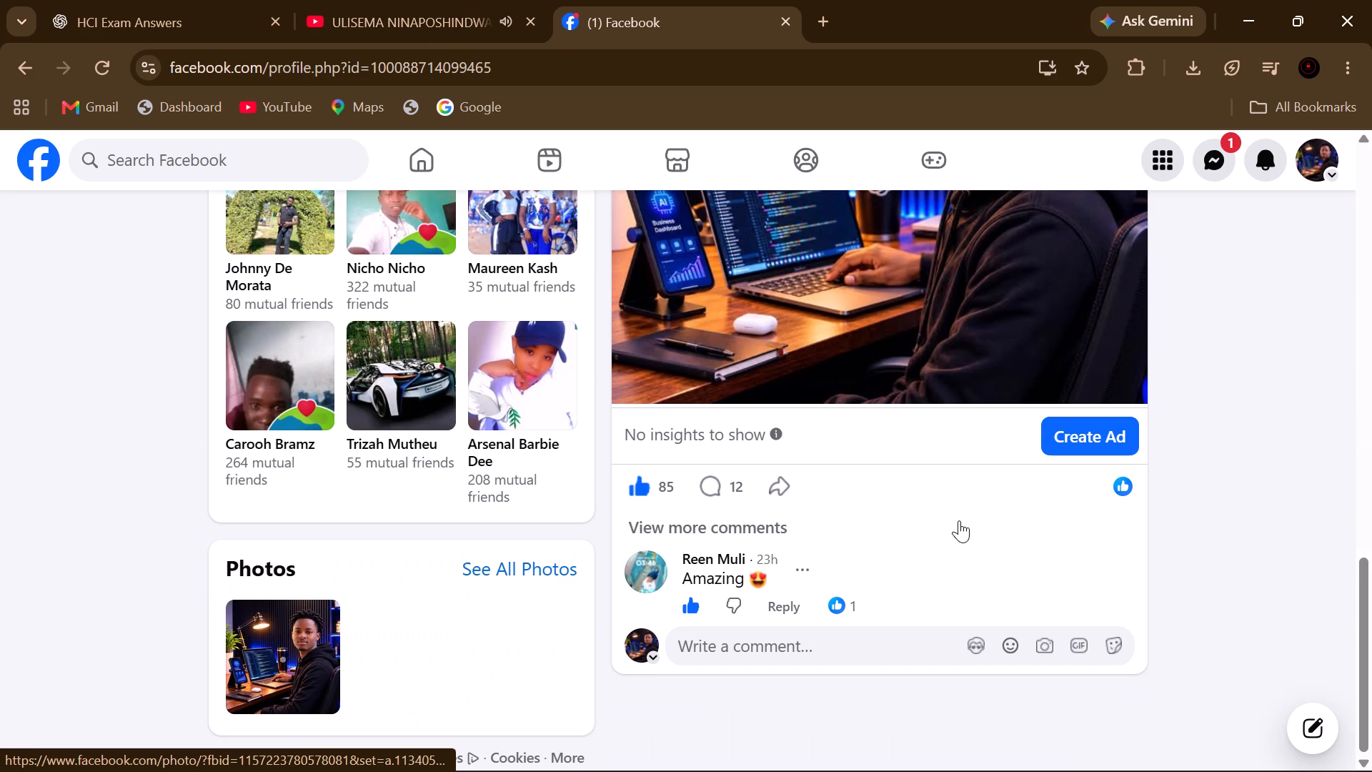
pyautogui.scroll(3, 959, 520)
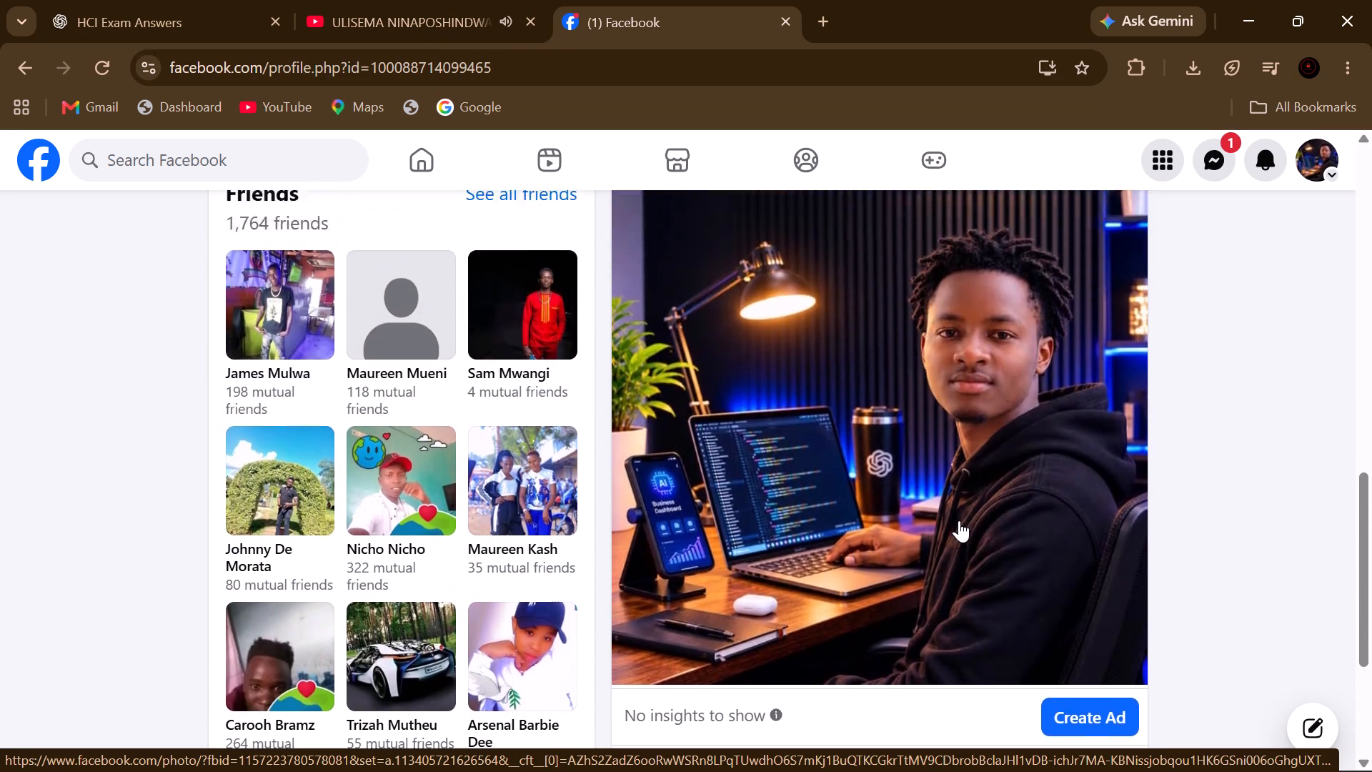
pyautogui.scroll(1, 959, 520)
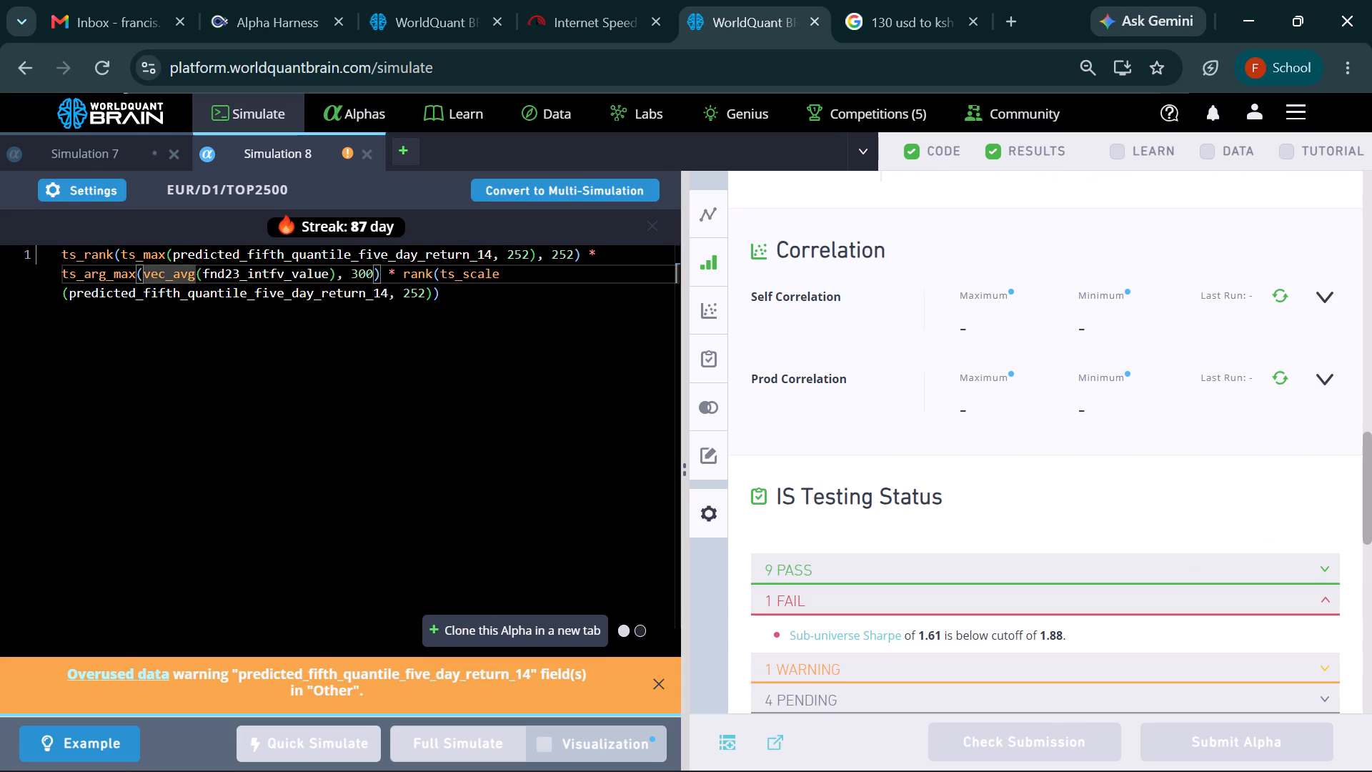
# Replace the vec_avg operator with vec_count in the Simulation 8 expression and run the simulation.
pyautogui.press('Right')
pyautogui.press('BackSpace')
pyautogui.press('BackSpace')
pyautogui.press('BackSpace')
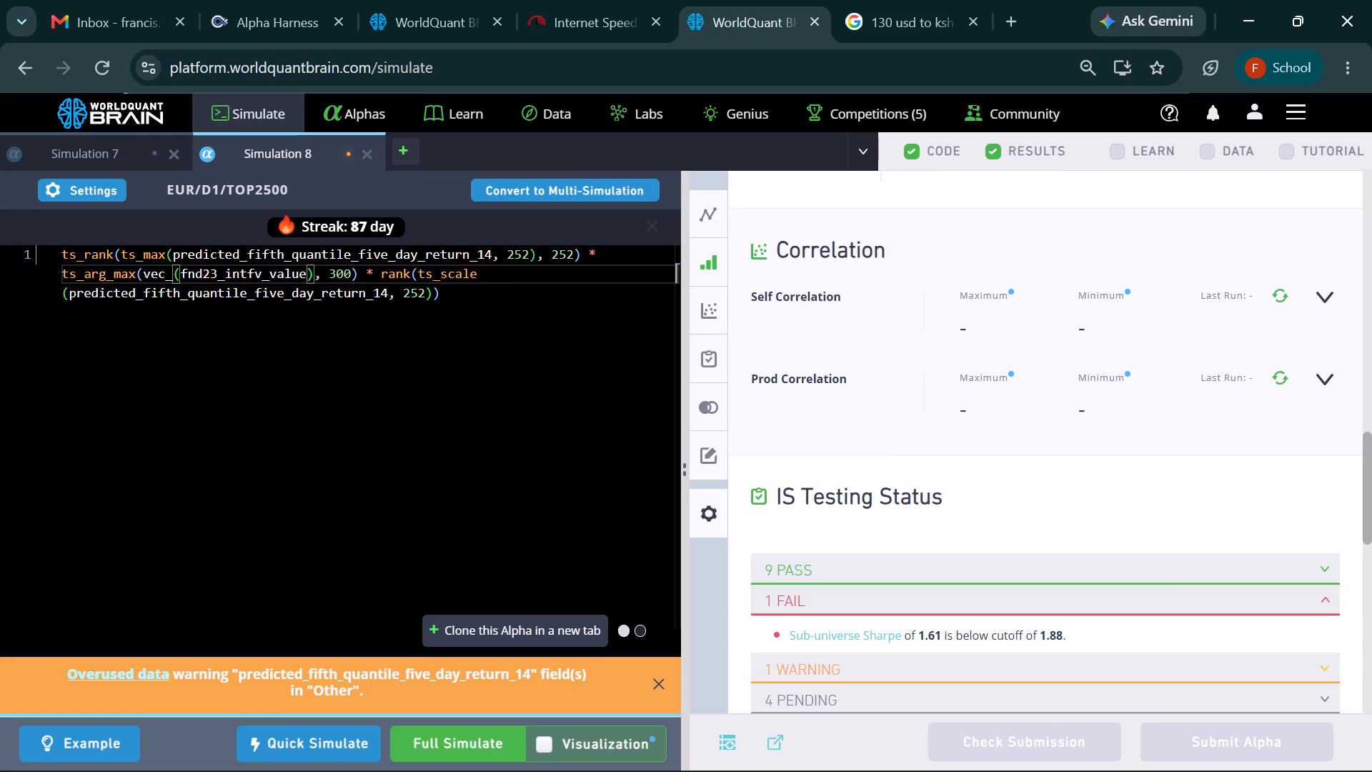
pyautogui.write('count')
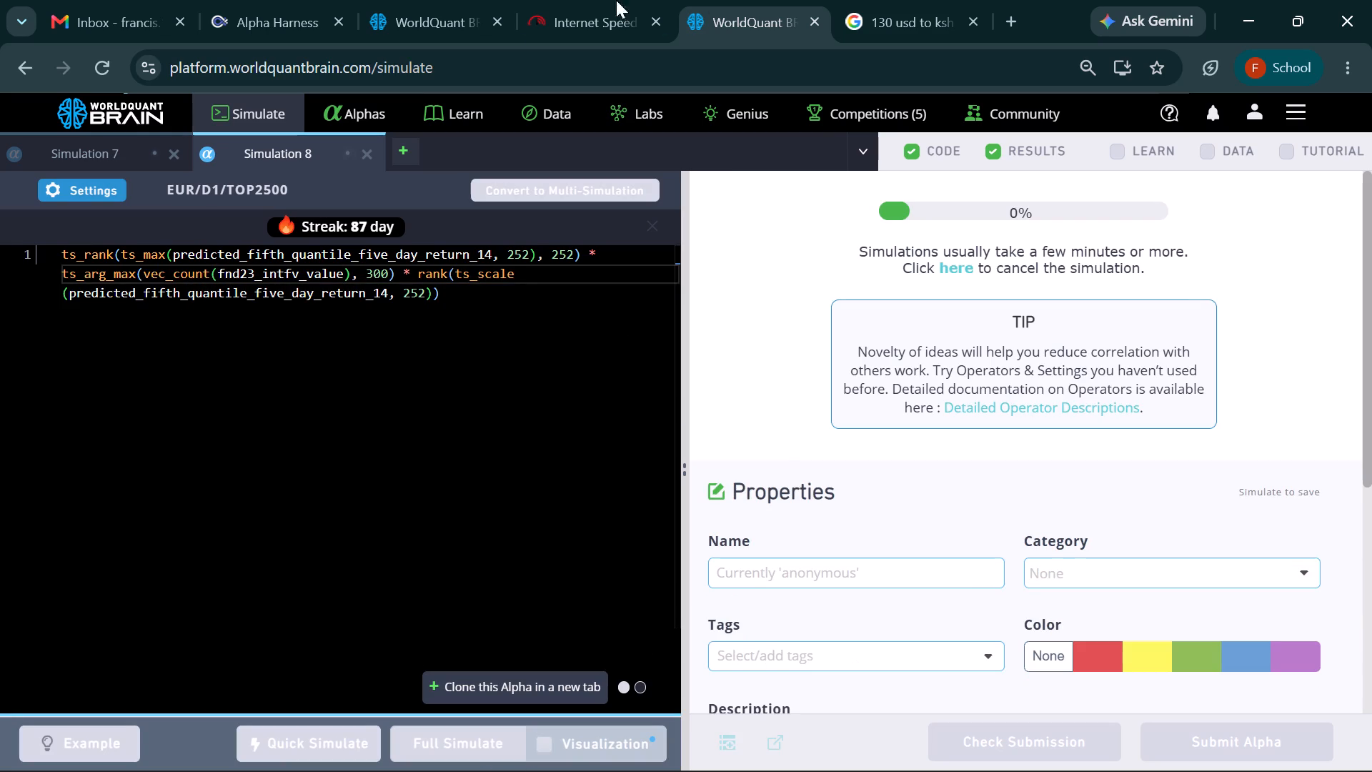
# Switch to the Simulation 7 alpha in the simulation editor.
pyautogui.click(91, 154)
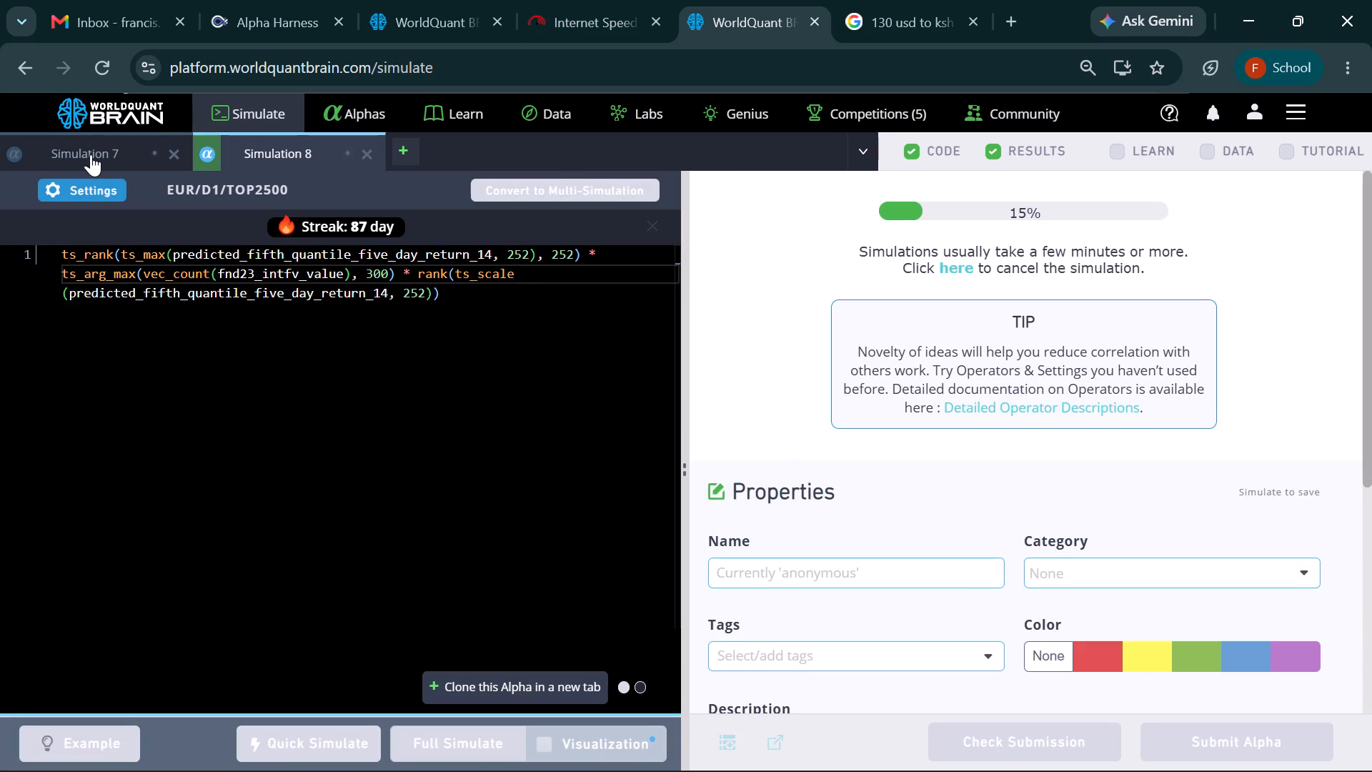
# Clone the Simulation 7 alpha into a new simulation, replace its ts_max operator with ts_min, and run the simulation.
pyautogui.click(452, 688)
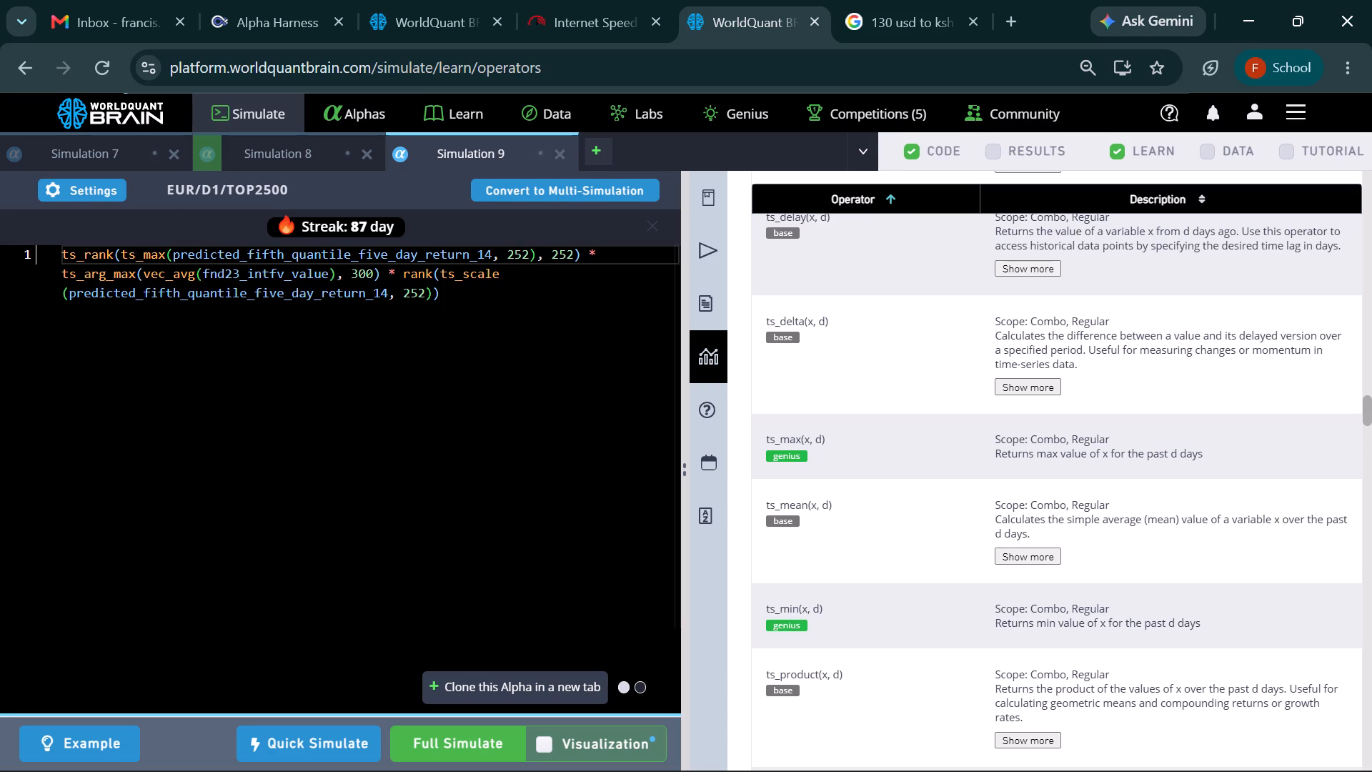
pyautogui.press('BackSpace')
pyautogui.press('BackSpace')
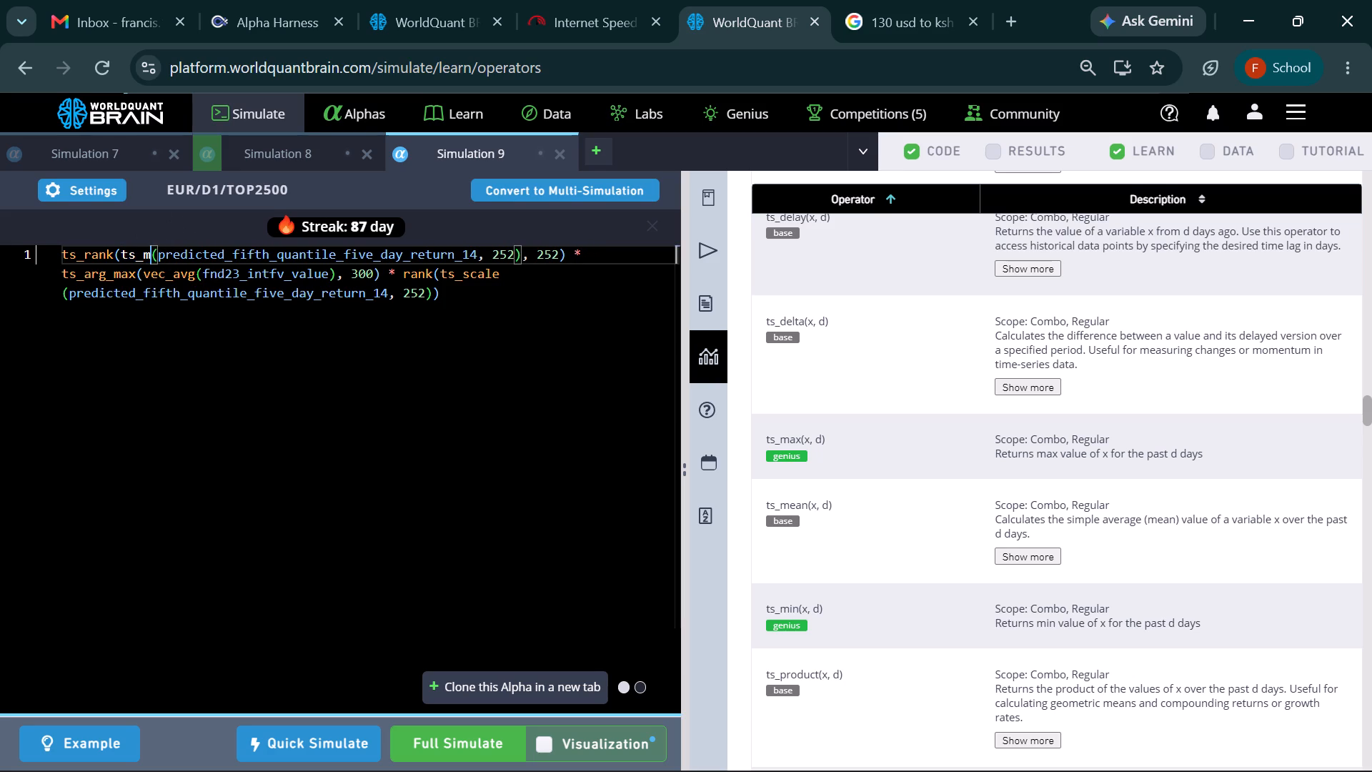
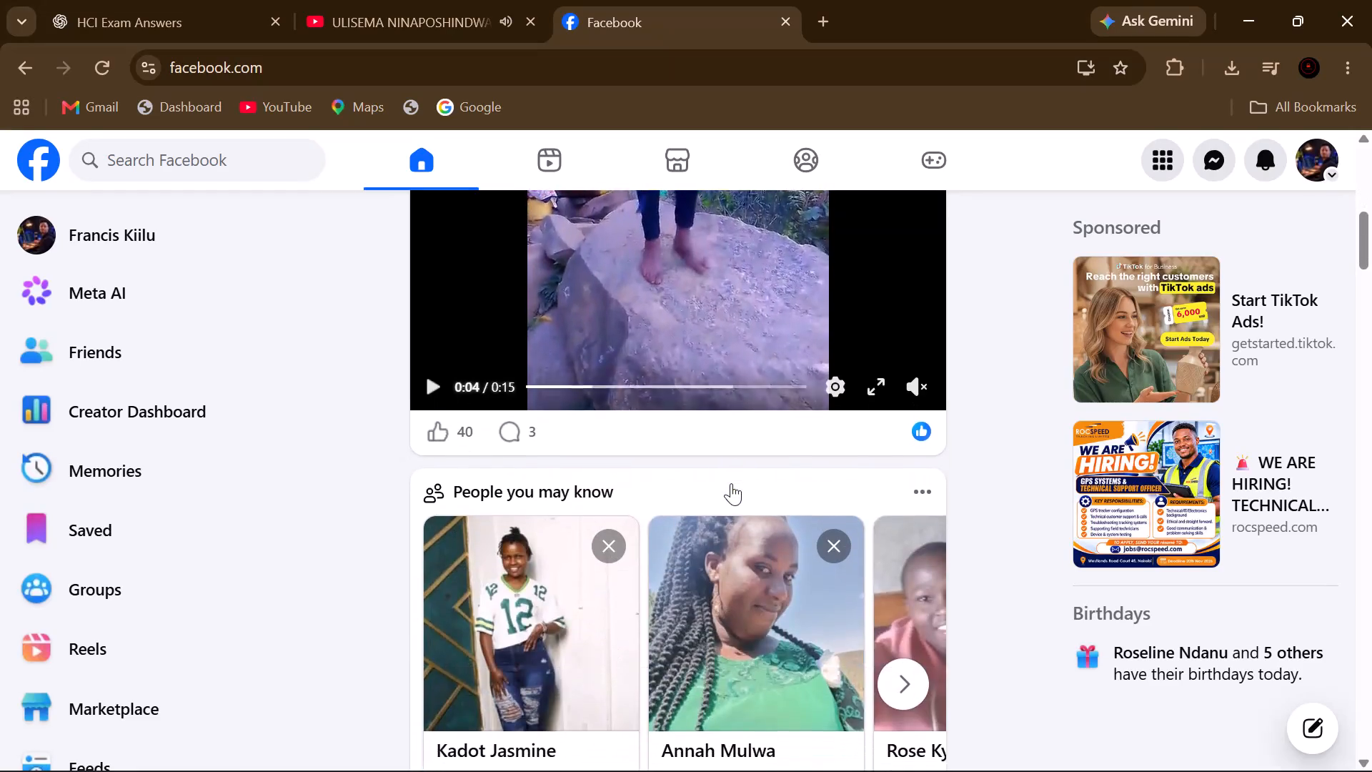
# Browse the Facebook home feed, viewing the Beka Africa photo post and the post about the vehicle attacked outside Kisii FM.
pyautogui.scroll(-3, 731, 483)
pyautogui.scroll(1, 731, 483)
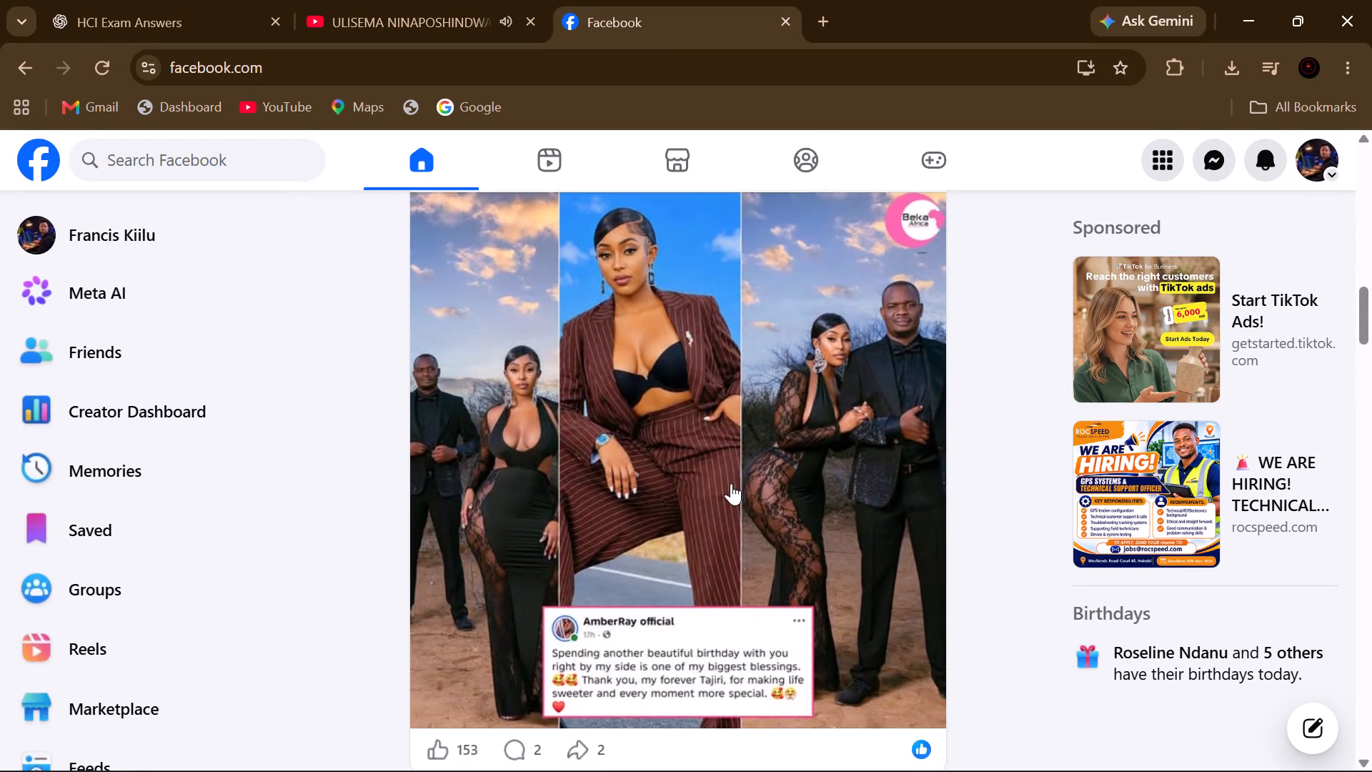
pyautogui.scroll(2, 731, 483)
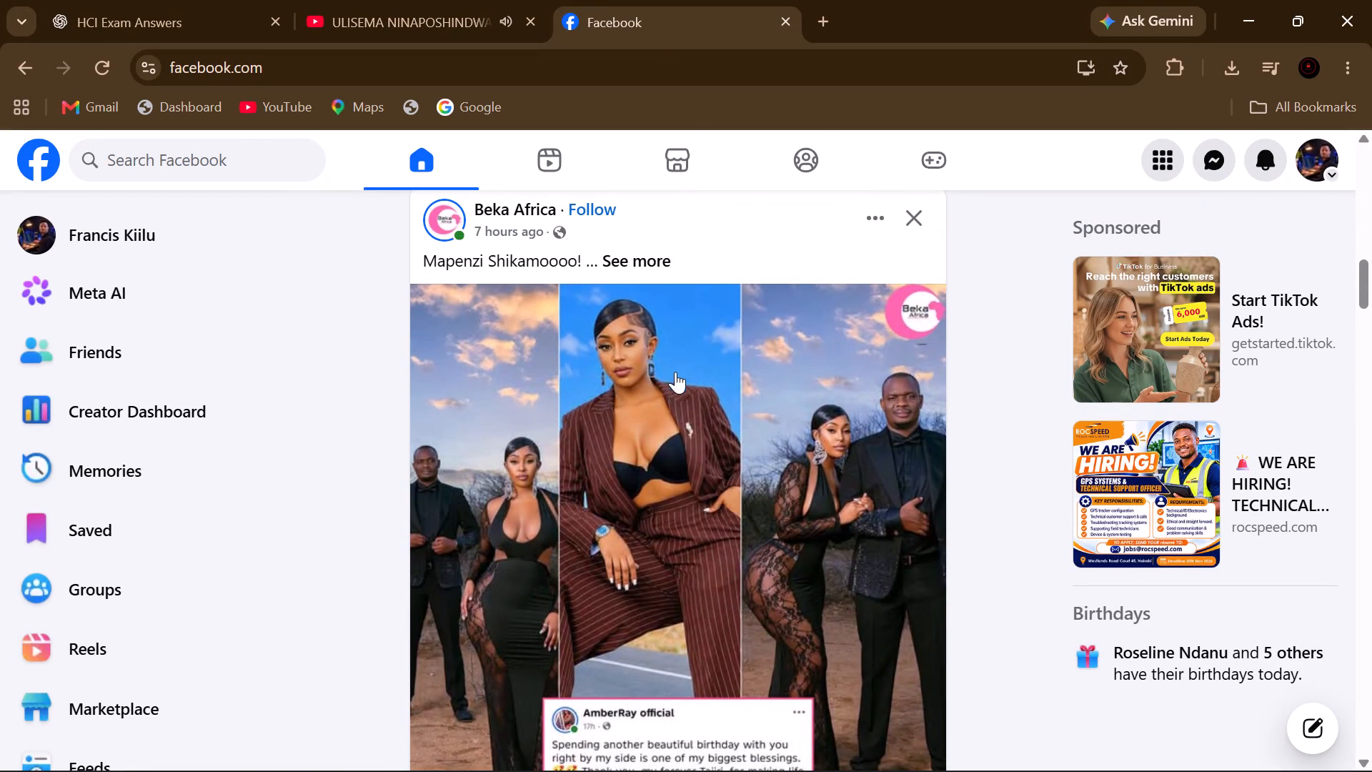
pyautogui.scroll(-1, 661, 472)
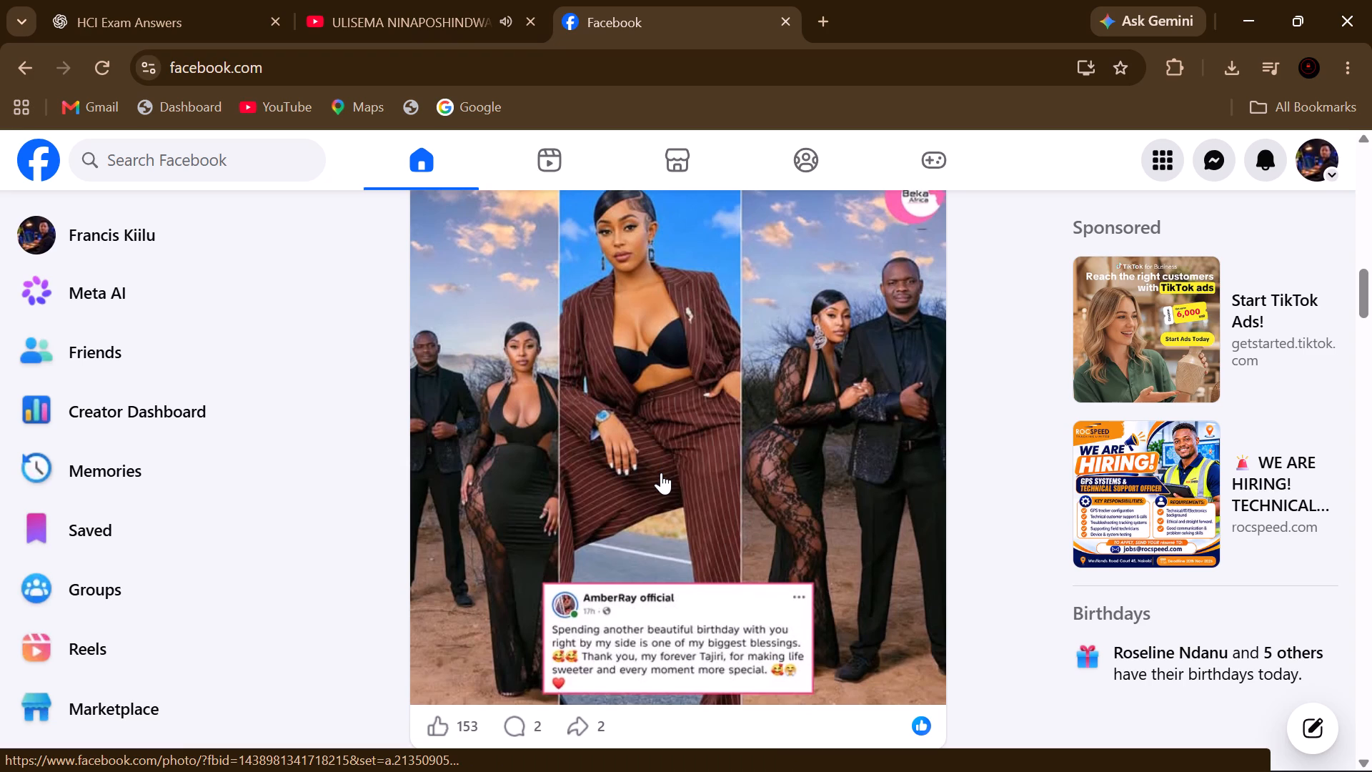
pyautogui.scroll(-3, 661, 472)
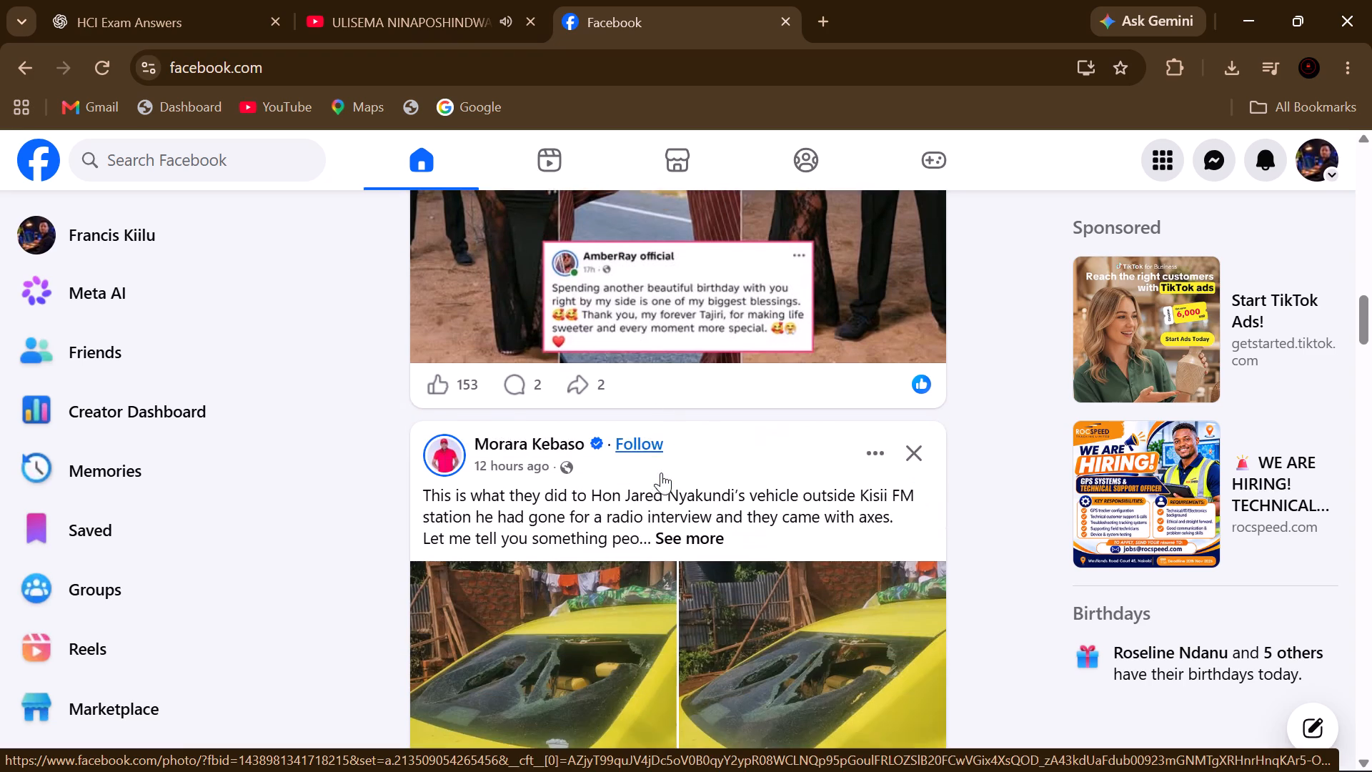
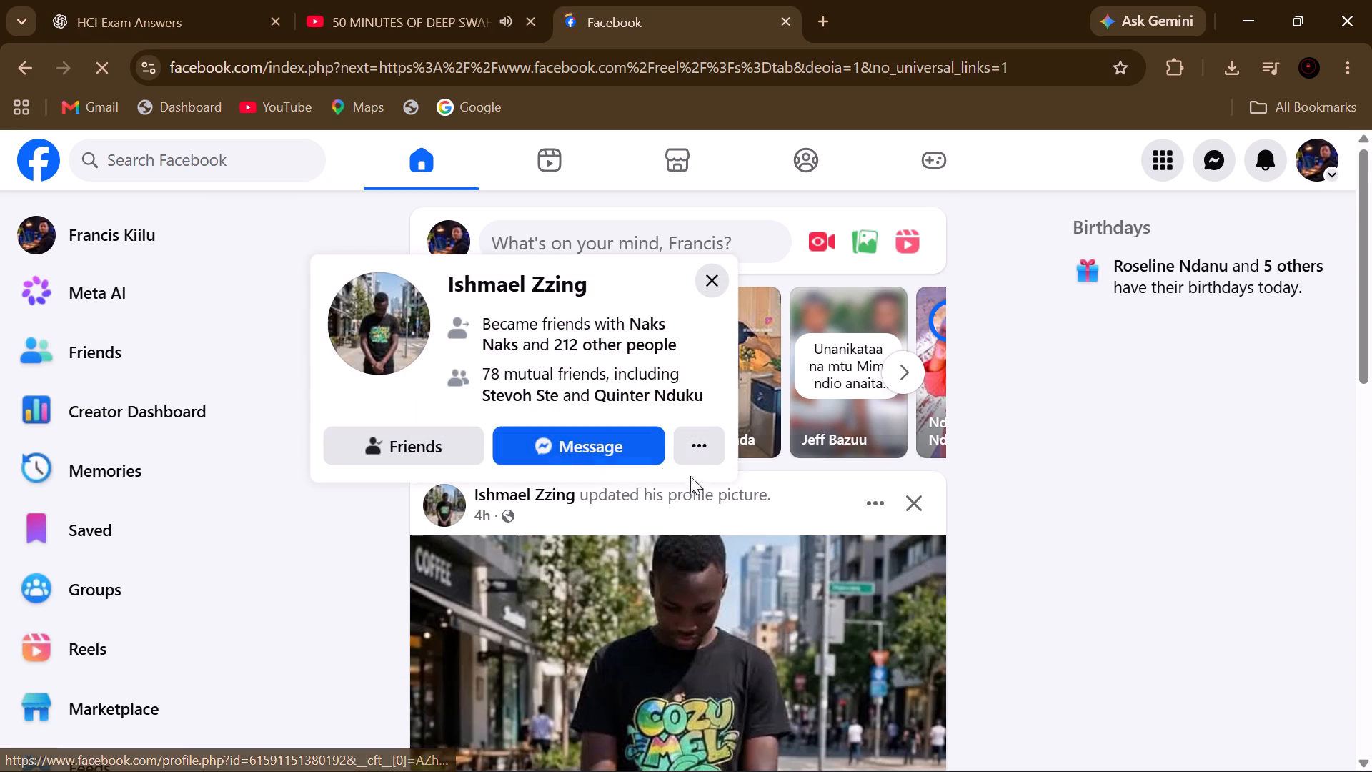
# Open the first friend's story in the stories row of the Facebook home feed.
pyautogui.click(605, 365)
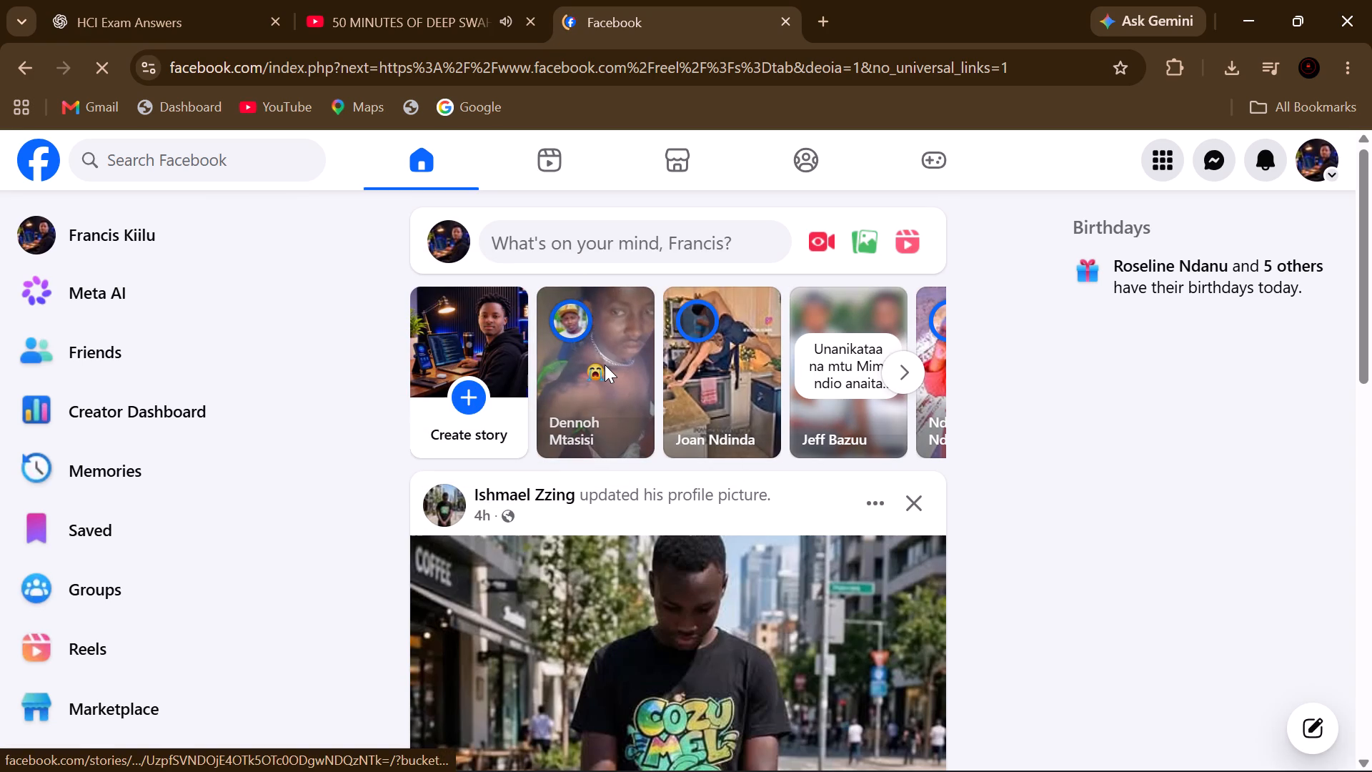
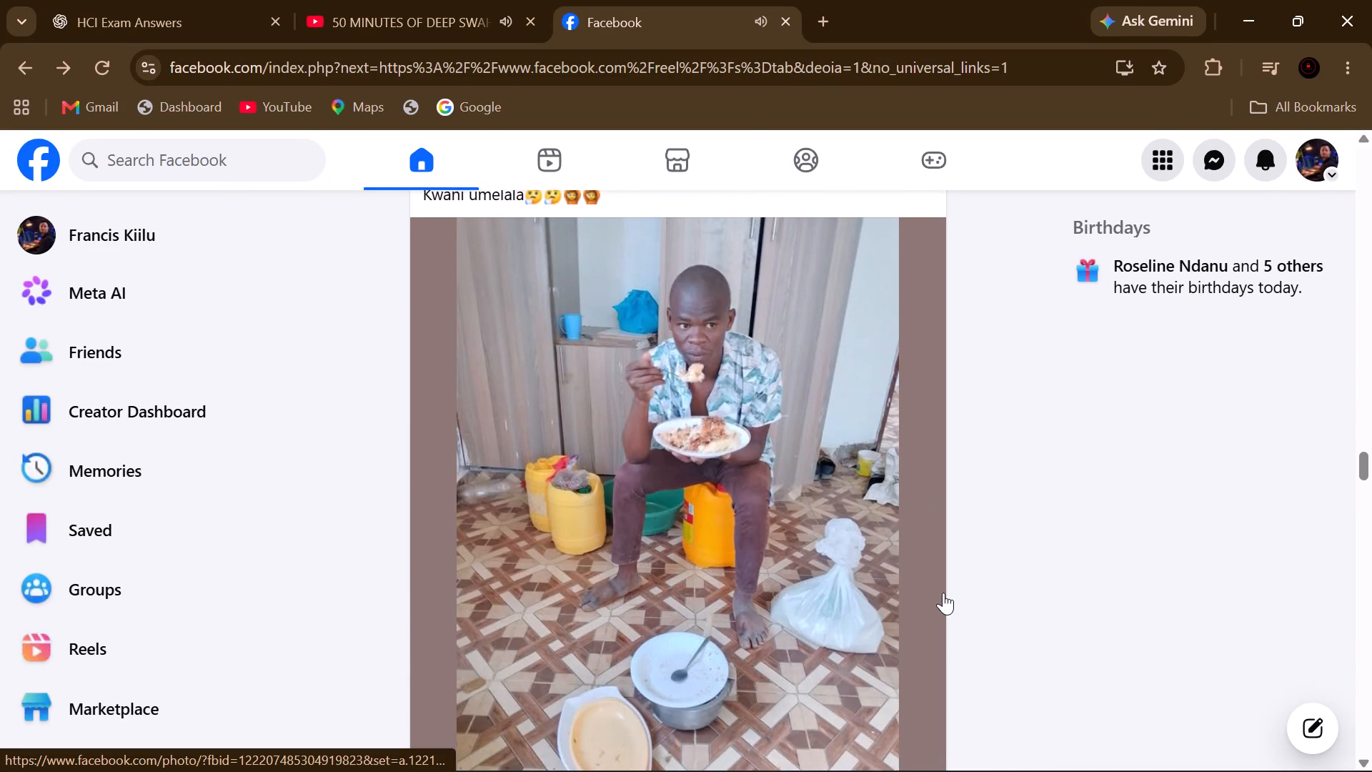
# Browse the Facebook home feed down to the video post about verifying before sharing private data.
pyautogui.scroll(-2, 943, 593)
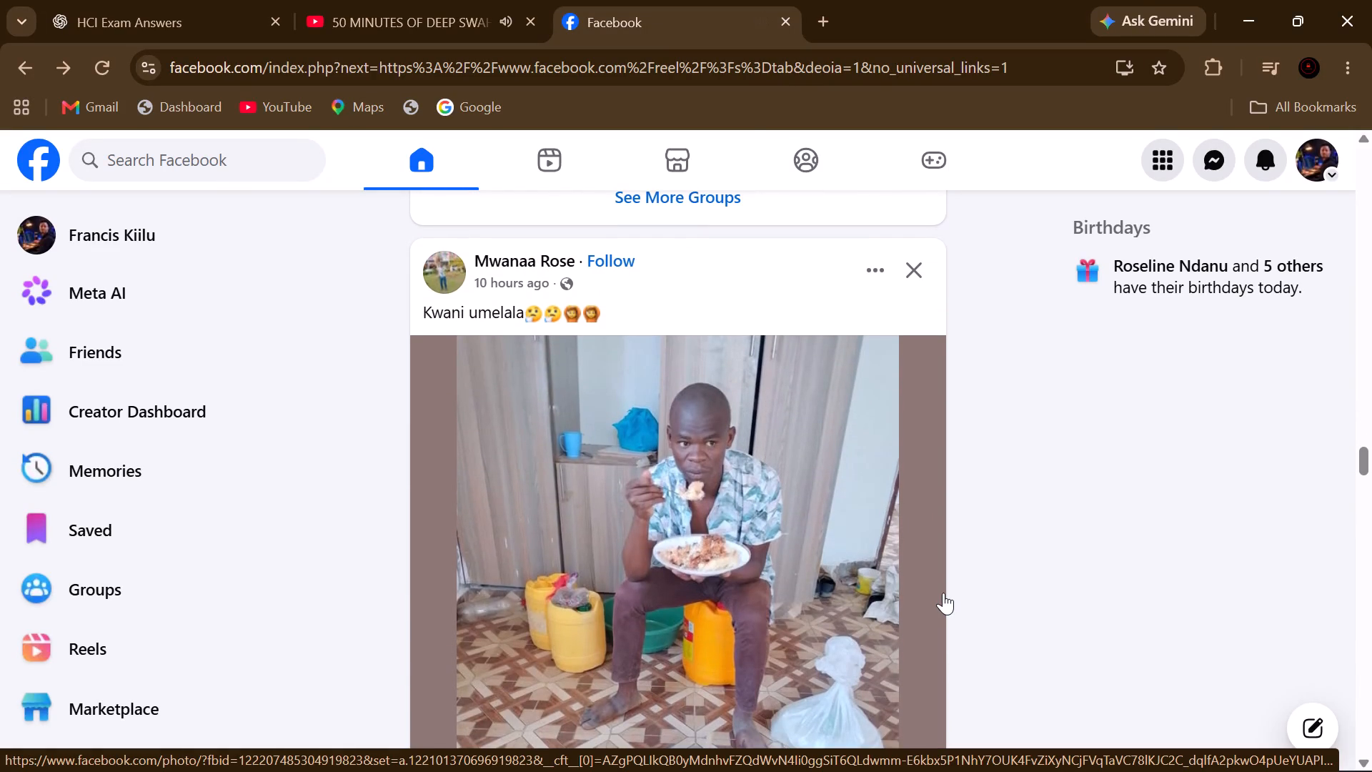
pyautogui.scroll(-1, 943, 593)
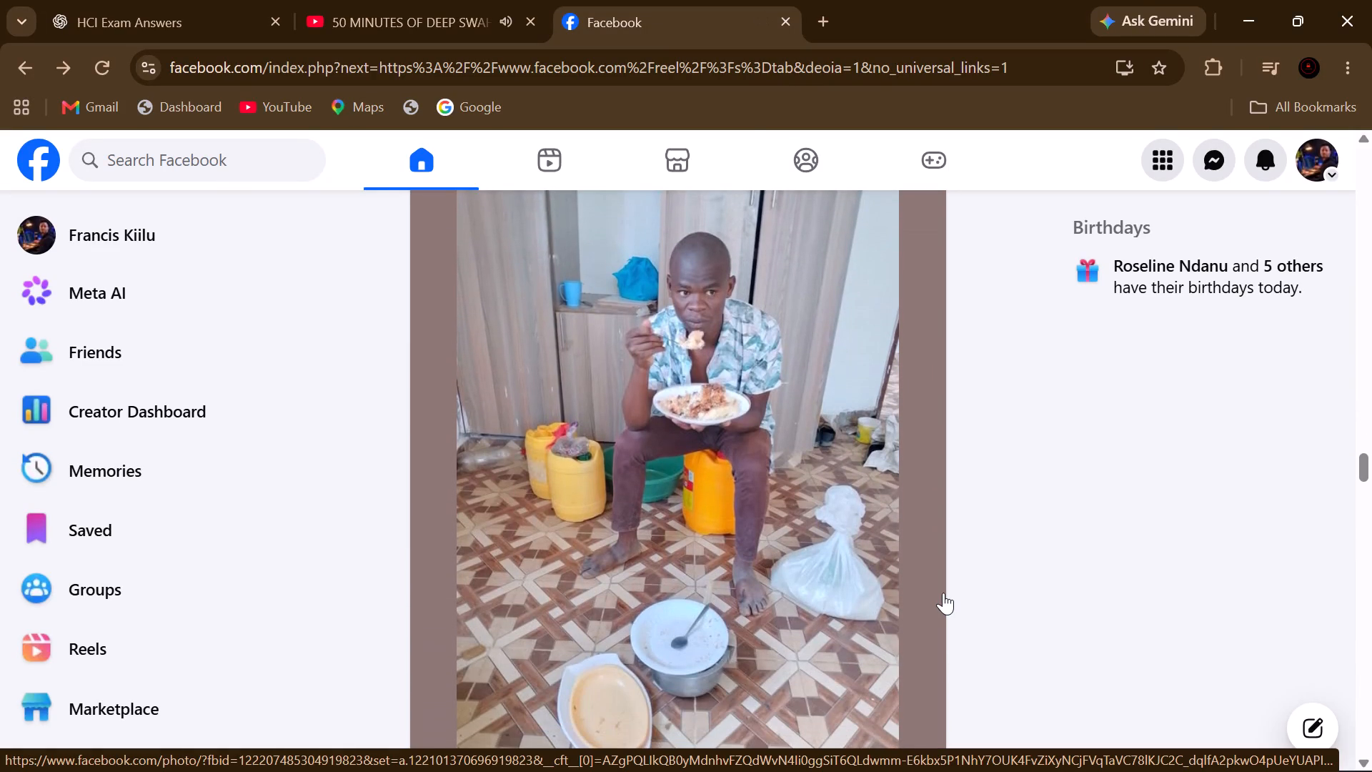
pyautogui.scroll(-3, 943, 593)
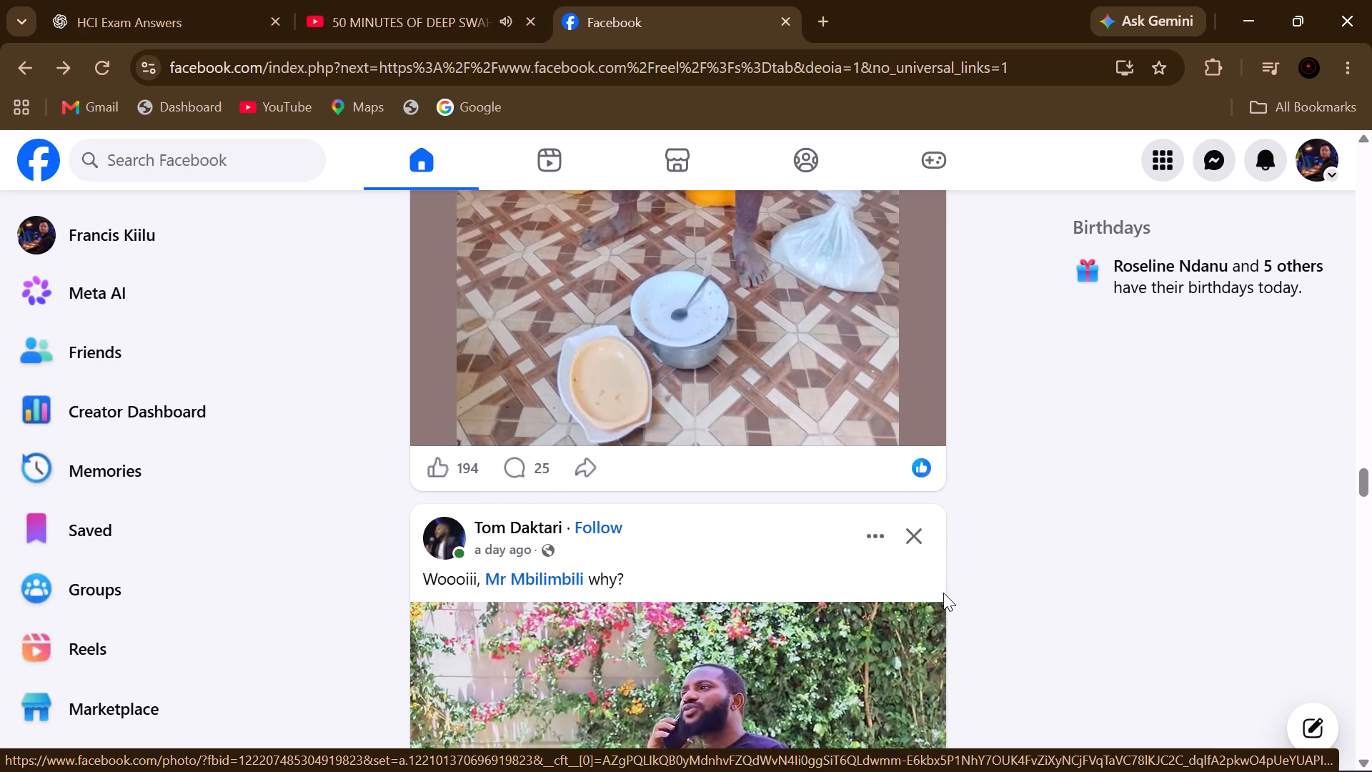
pyautogui.scroll(-5, 943, 593)
pyautogui.scroll(1, 943, 593)
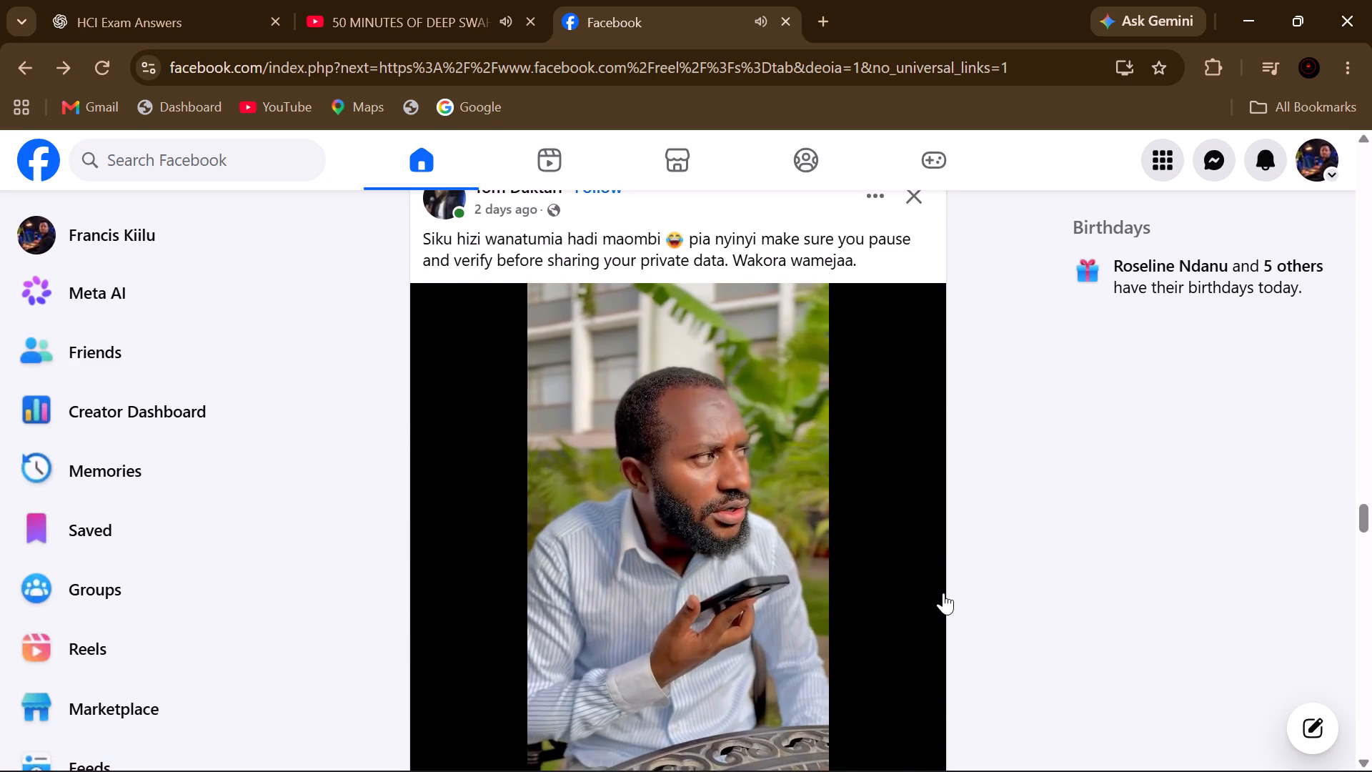
pyautogui.scroll(1, 943, 593)
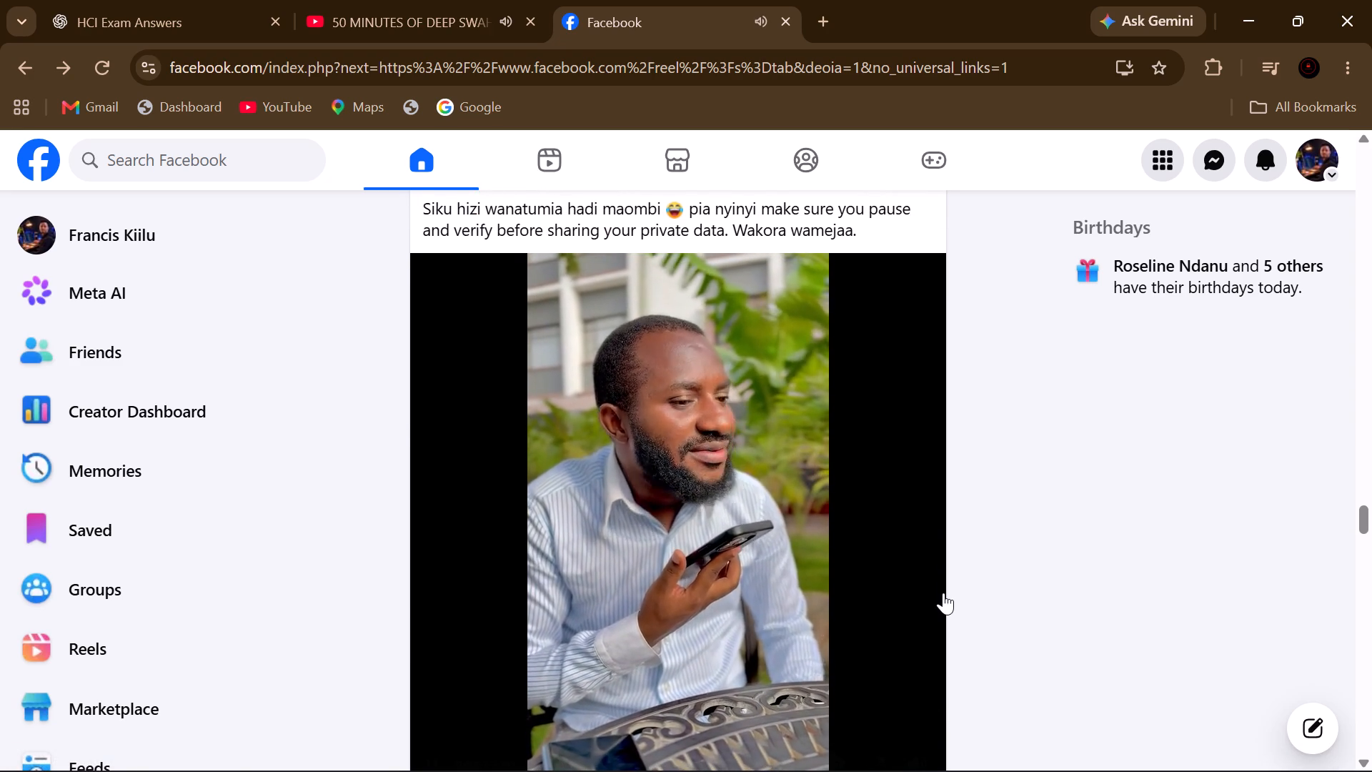
# Pause the Swahili worship mix playing on YouTube and return to the Facebook video post.
pyautogui.click(397, 0)
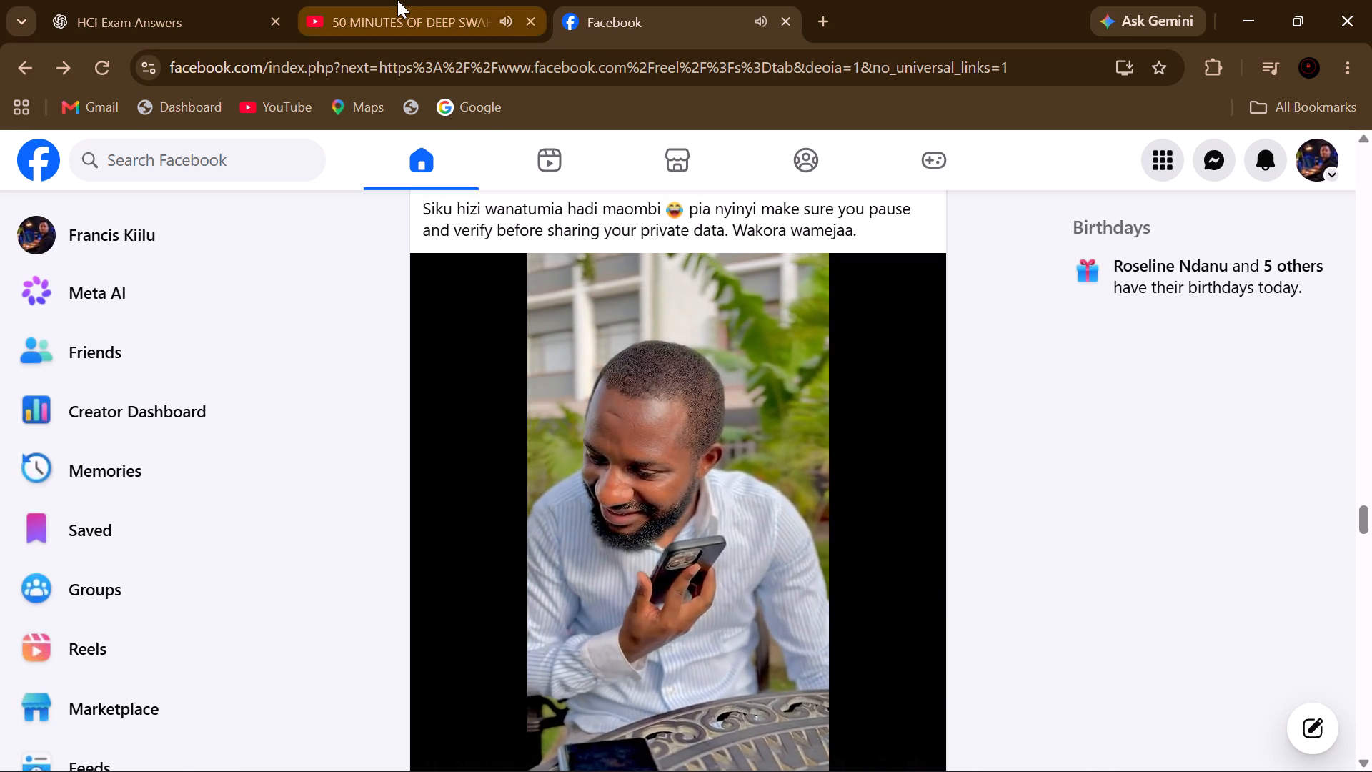
pyautogui.click(527, 371)
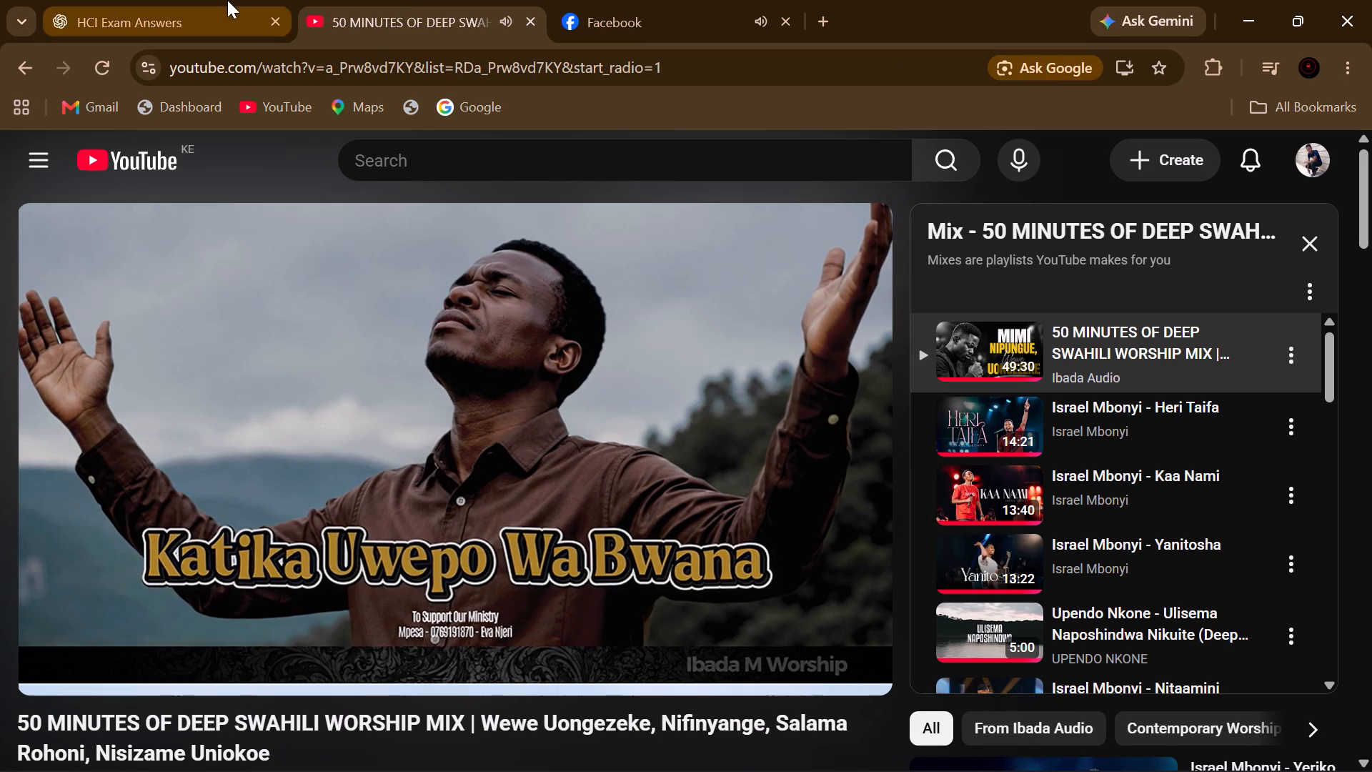
pyautogui.click(595, 0)
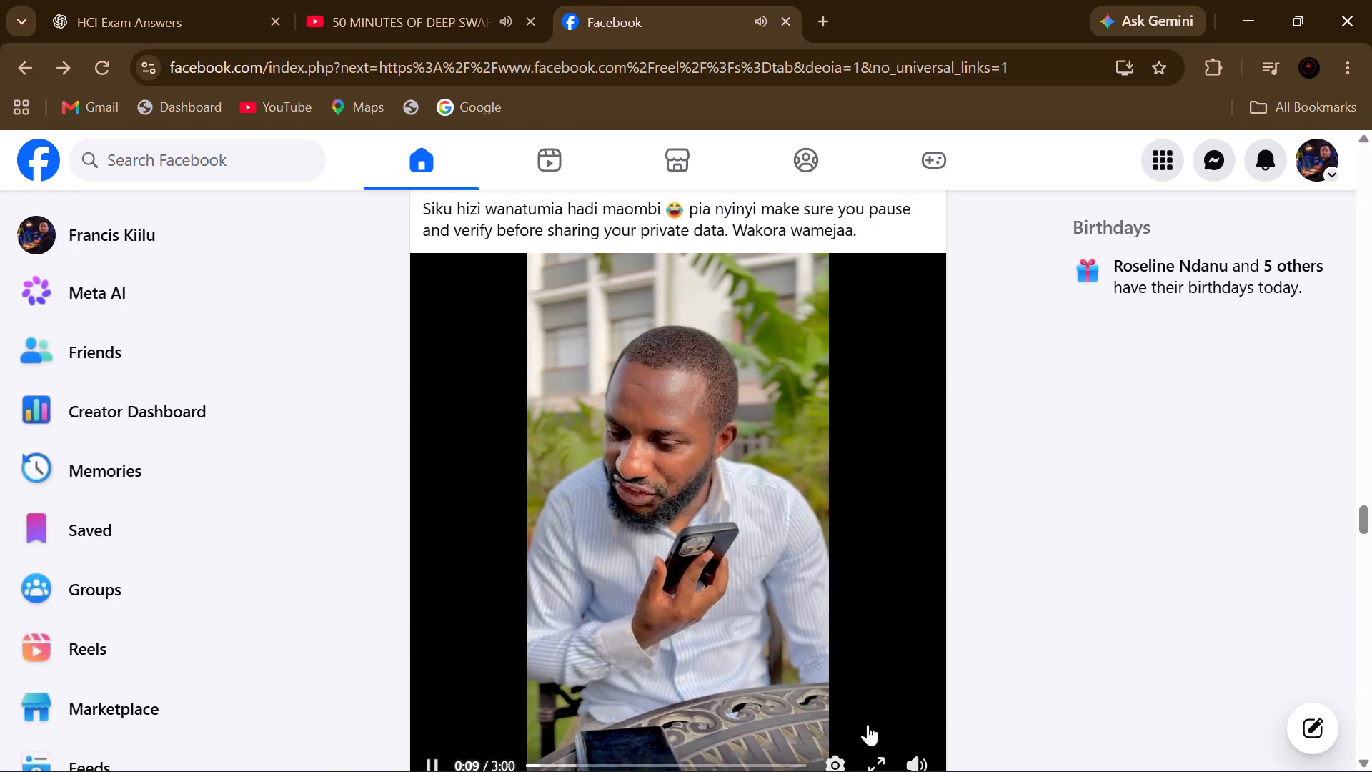
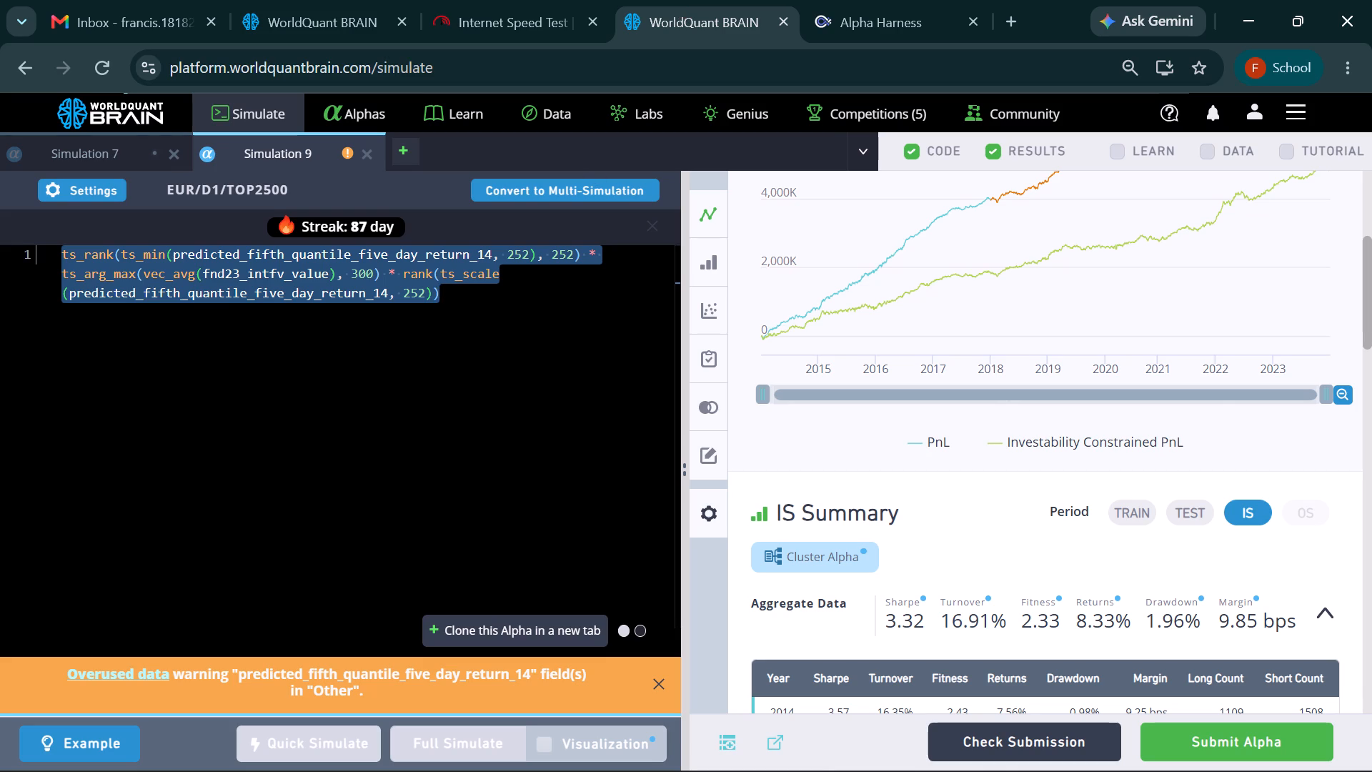
# Clone the Simulation 9 alpha, with its EUR/D1/TOP2500 settings, into a new simulation tab.
pyautogui.click(404, 427)
pyautogui.click(467, 633)
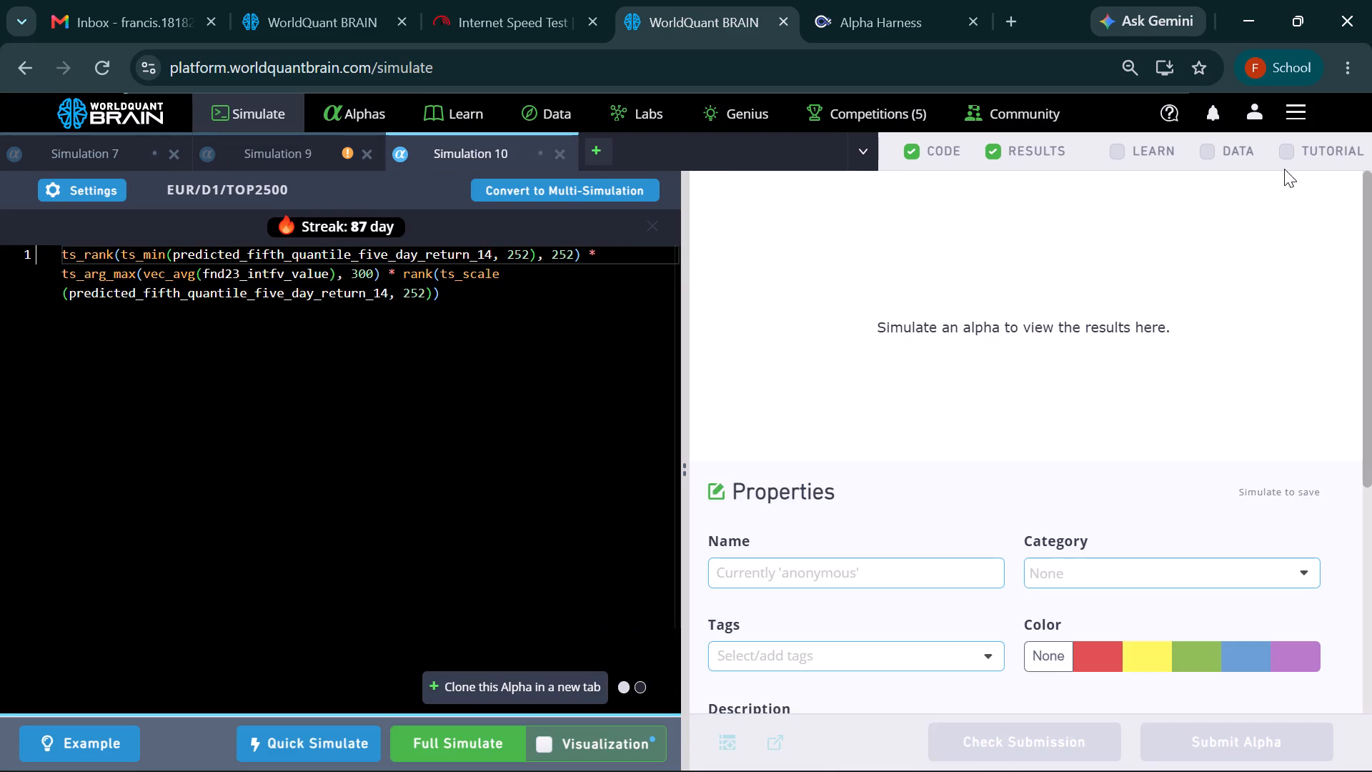
# Open the Learn operators reference beside the code and look through the Arithmetic, Logical and Time Series operators.
pyautogui.click(1118, 149)
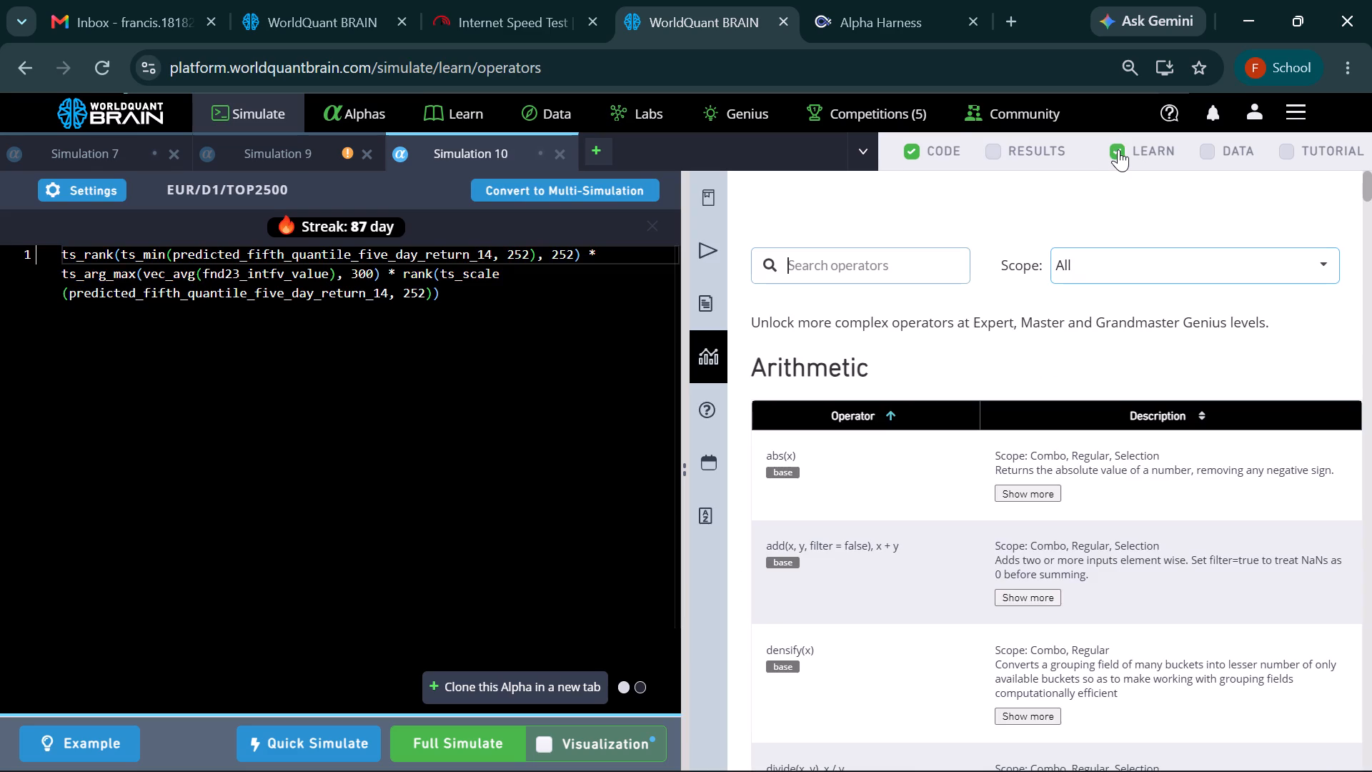
pyautogui.scroll(-9, 1087, 330)
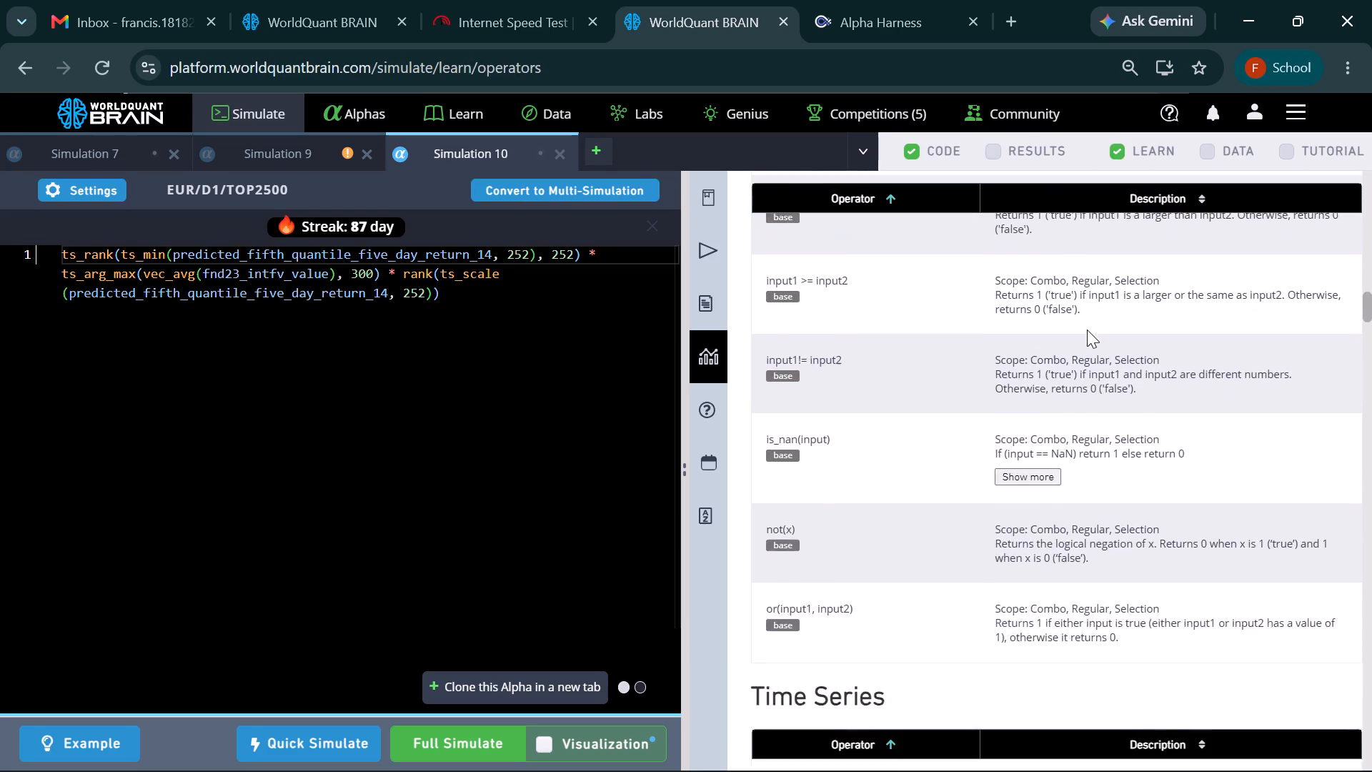
pyautogui.scroll(1, 1087, 330)
pyautogui.scroll(-1, 1087, 330)
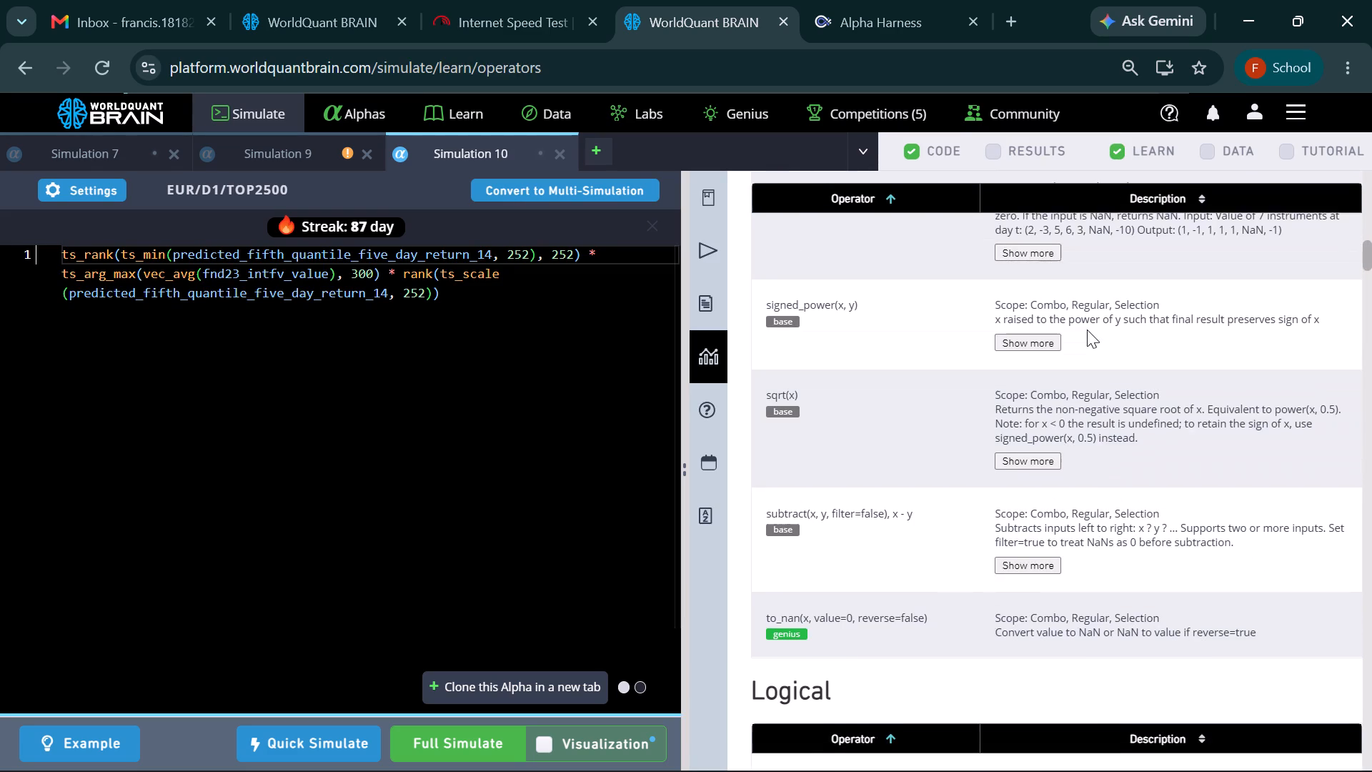
pyautogui.scroll(-3, 1087, 330)
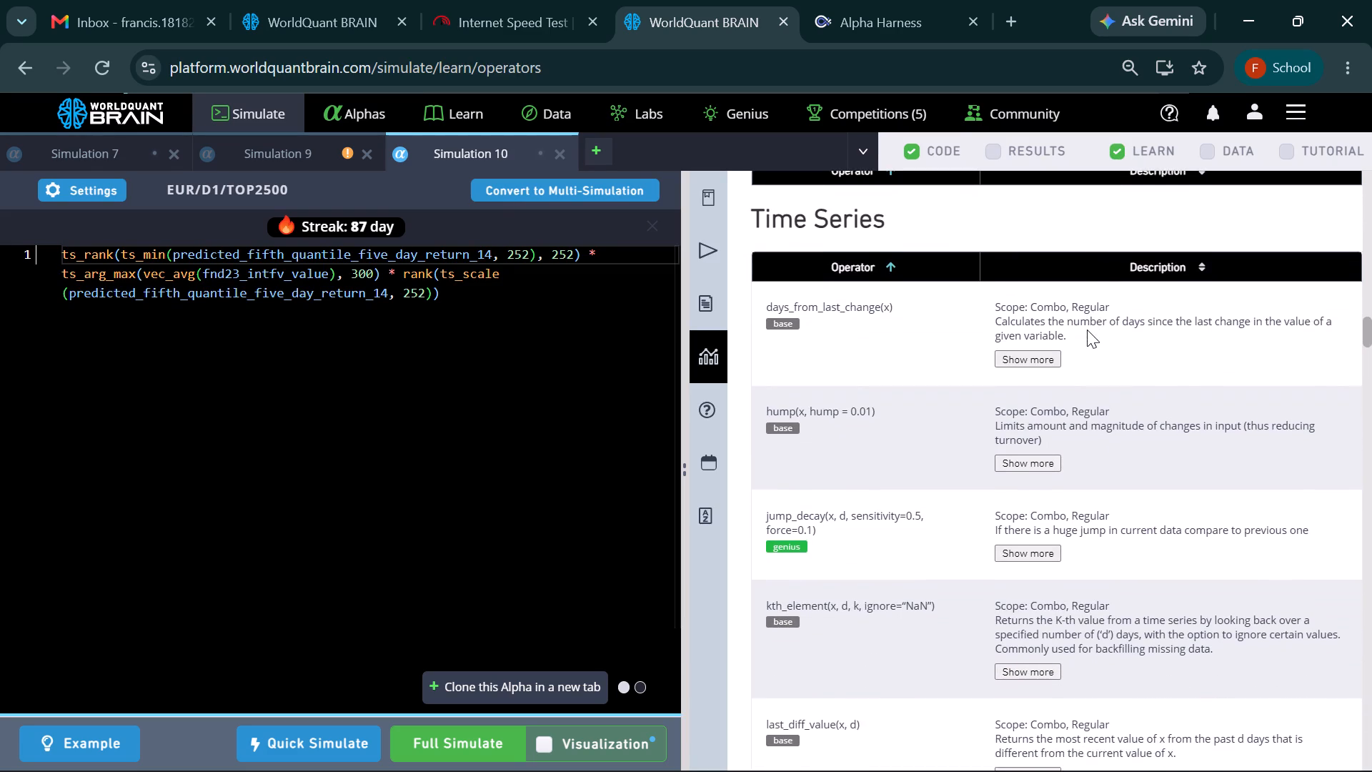
pyautogui.scroll(-10, 1087, 330)
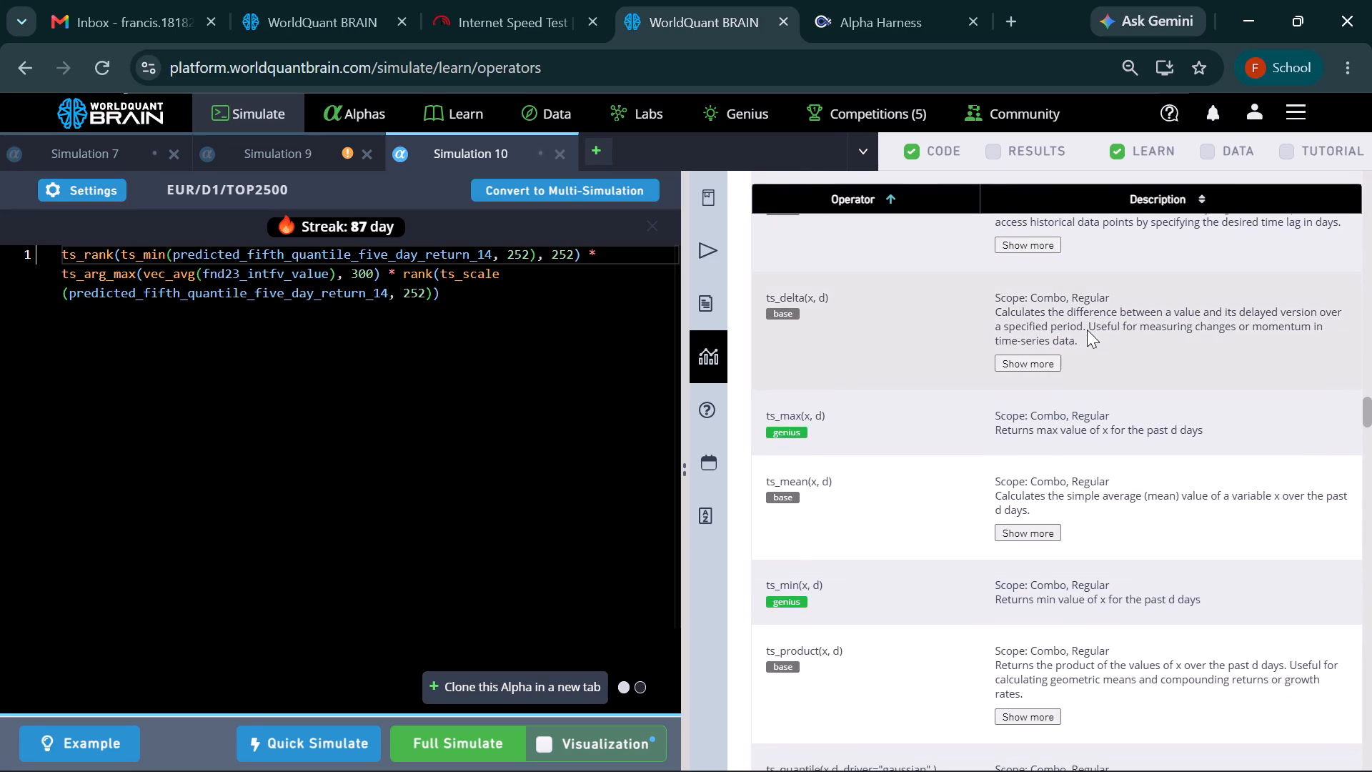
pyautogui.scroll(-5, 1087, 330)
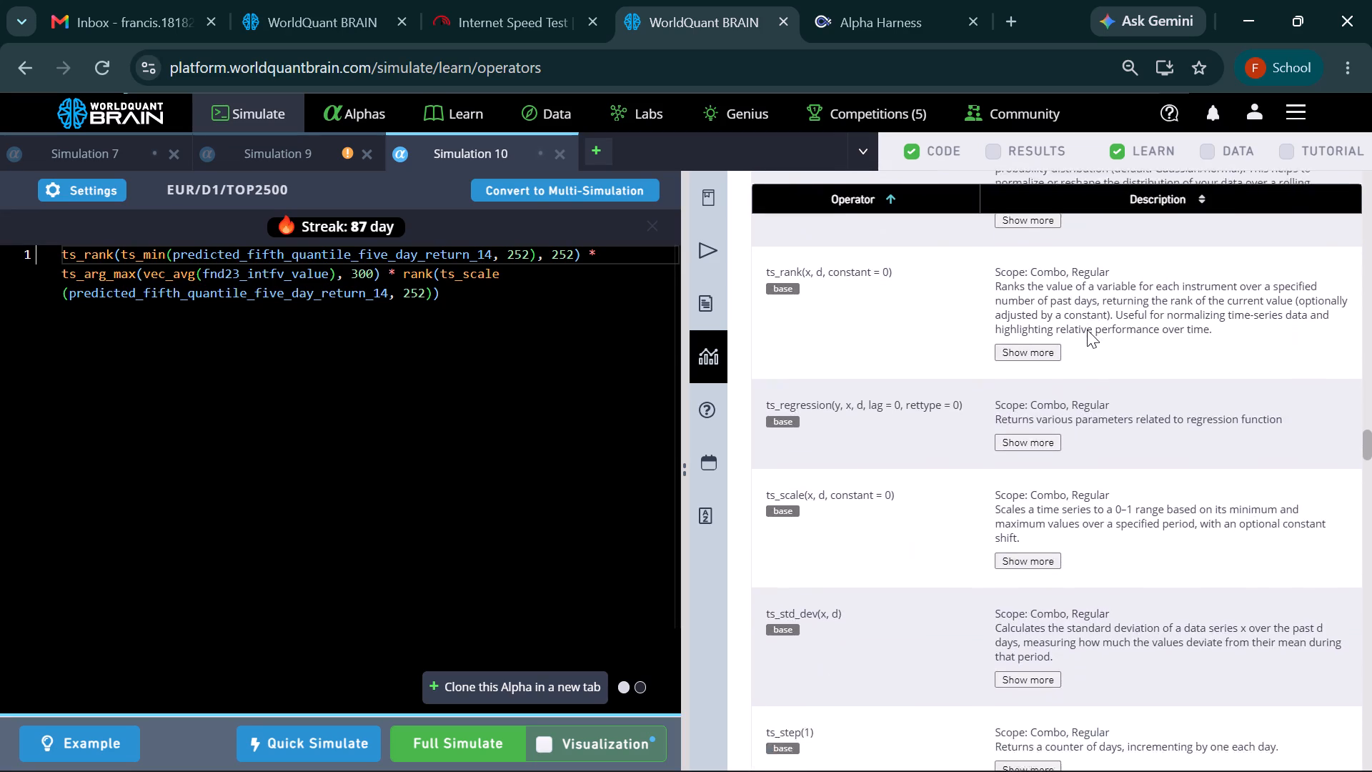
pyautogui.scroll(-2, 1087, 330)
pyautogui.scroll(4, 1087, 330)
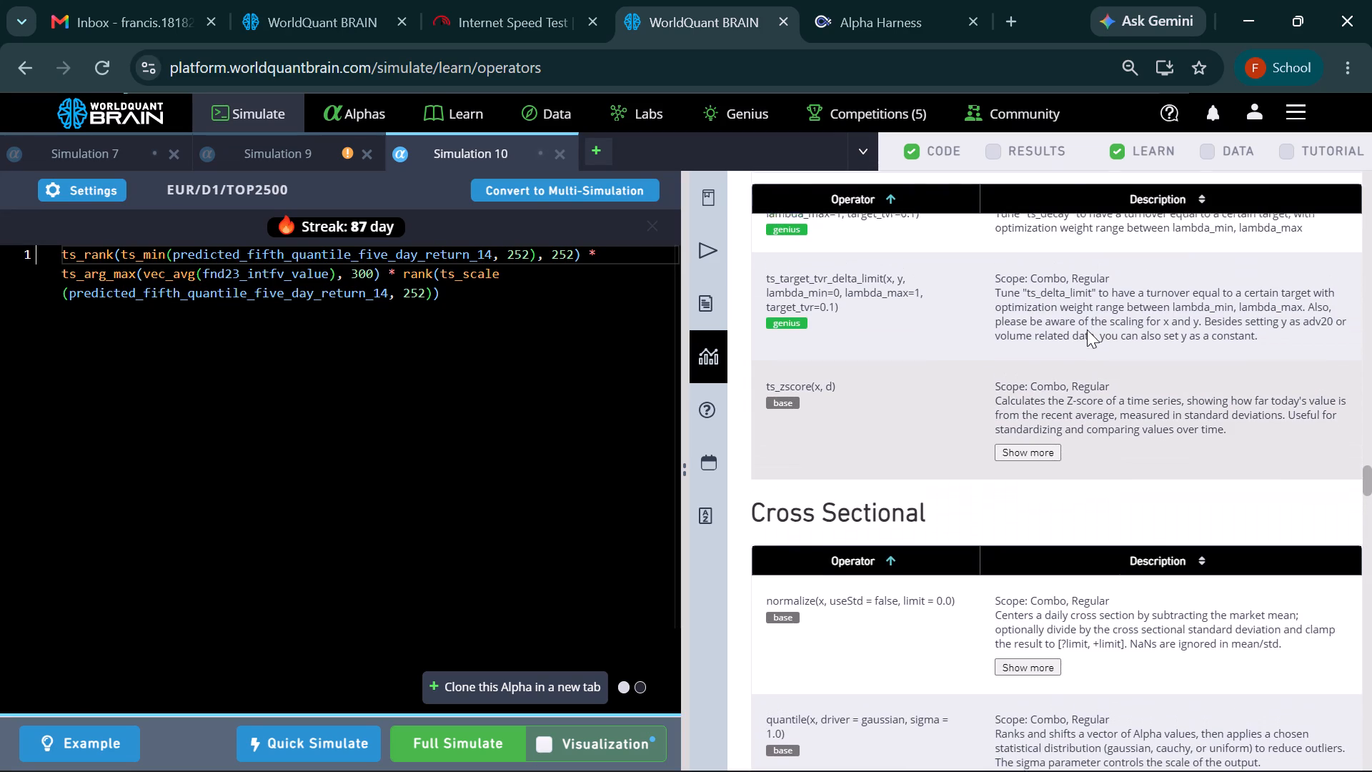
pyautogui.scroll(1, 1087, 330)
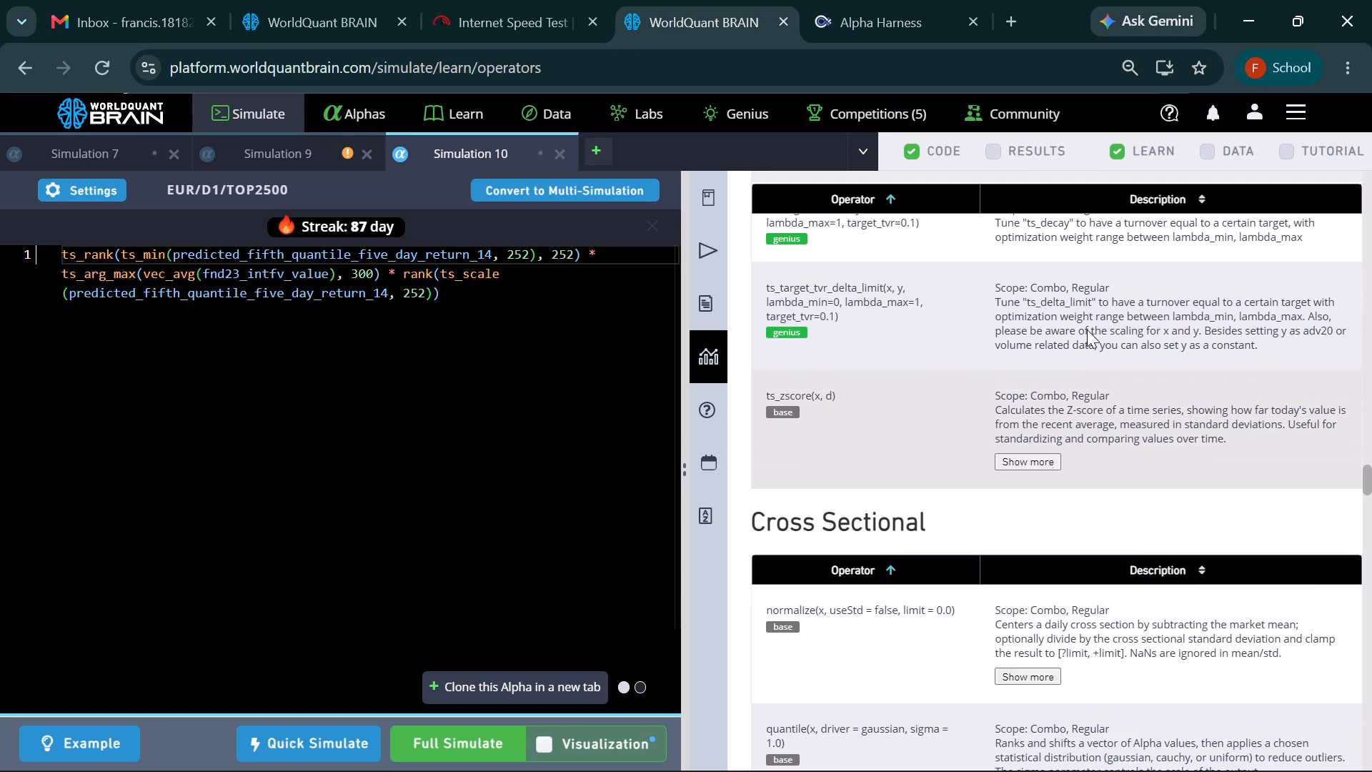
# Examine the Cross Sectional and Vector operators for alternatives to those in the cloned expression.
pyautogui.scroll(-4, 1087, 330)
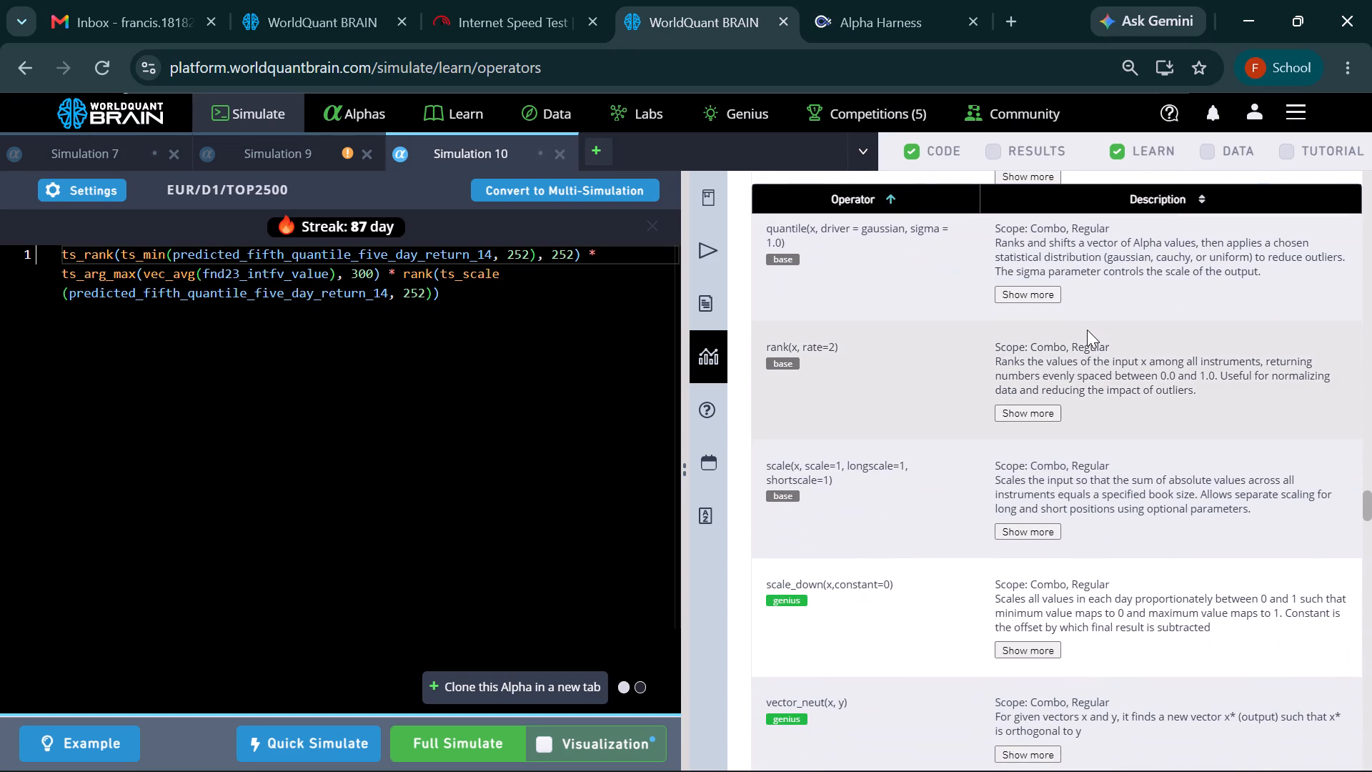
pyautogui.scroll(-2, 1087, 330)
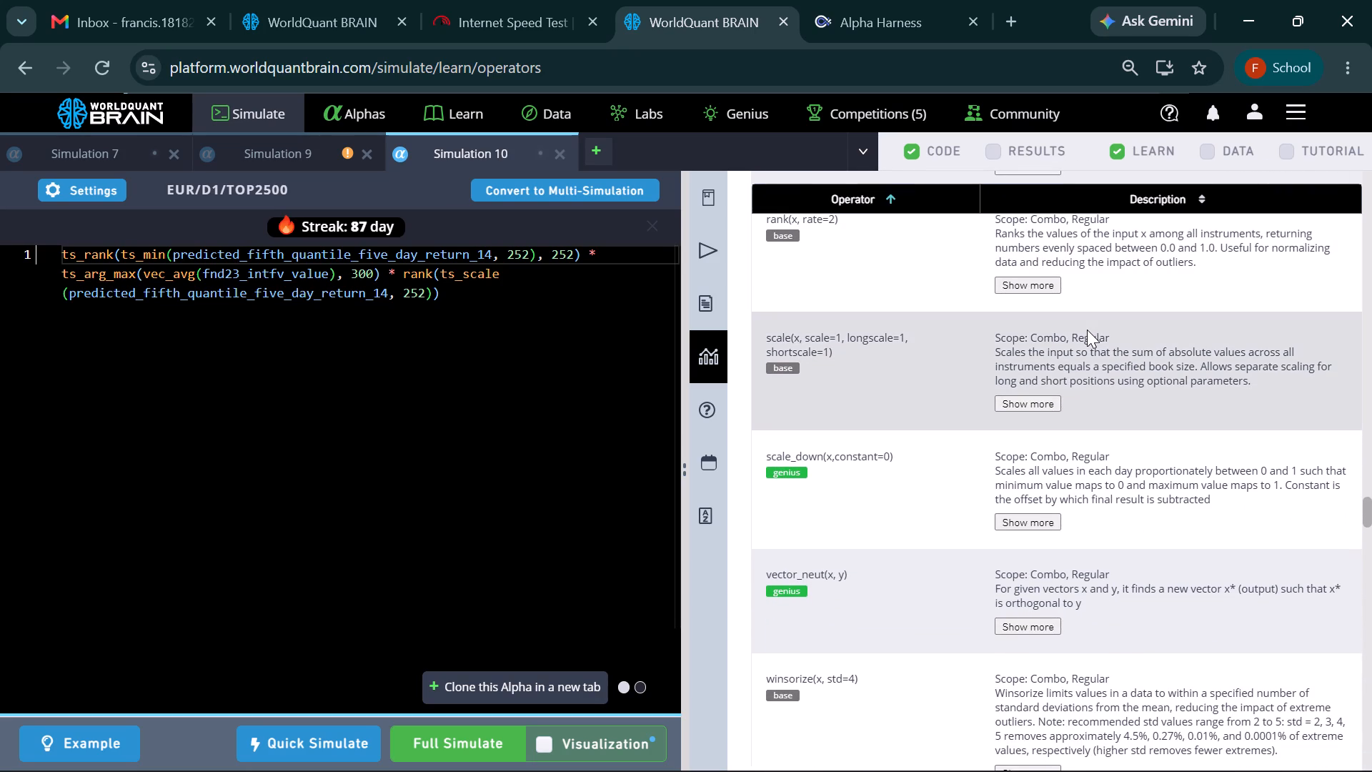
pyautogui.scroll(-1, 1087, 330)
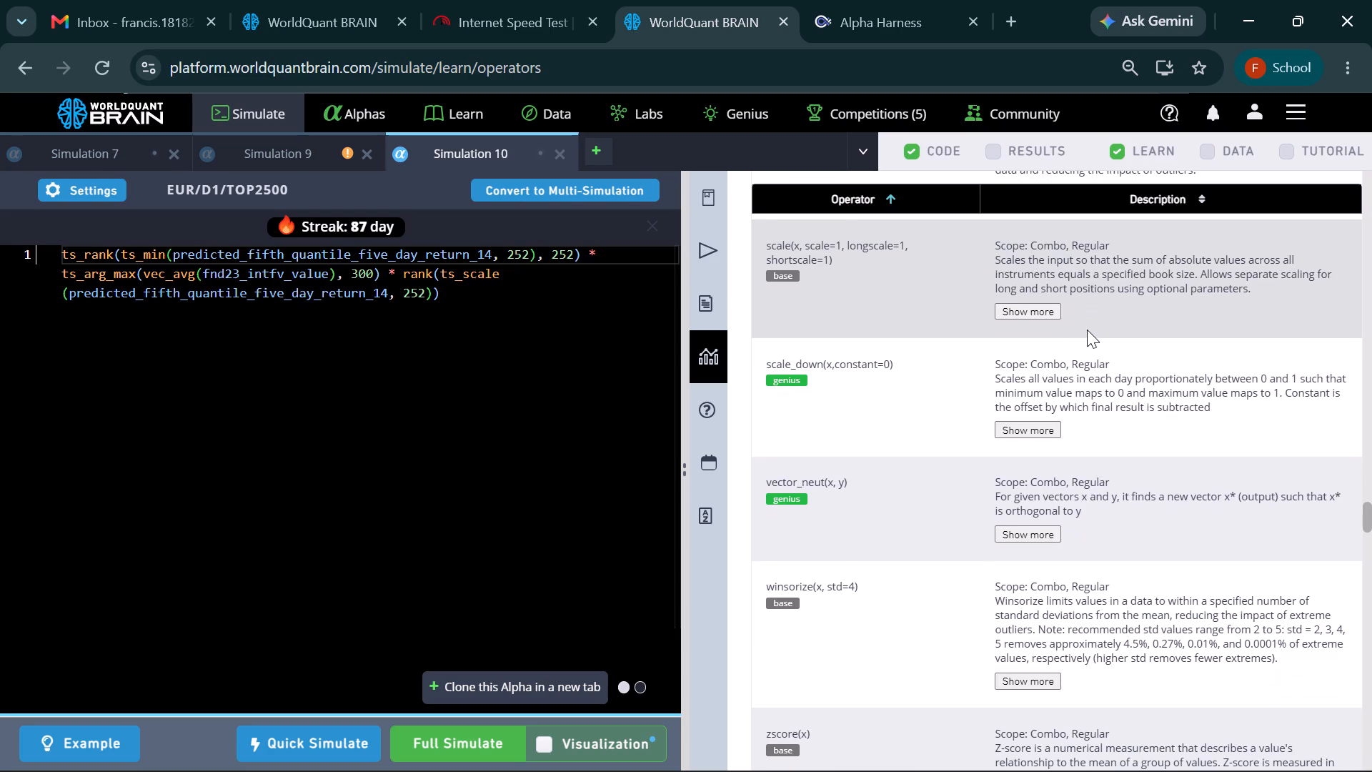
pyautogui.scroll(-2, 1087, 330)
pyautogui.scroll(1, 1087, 330)
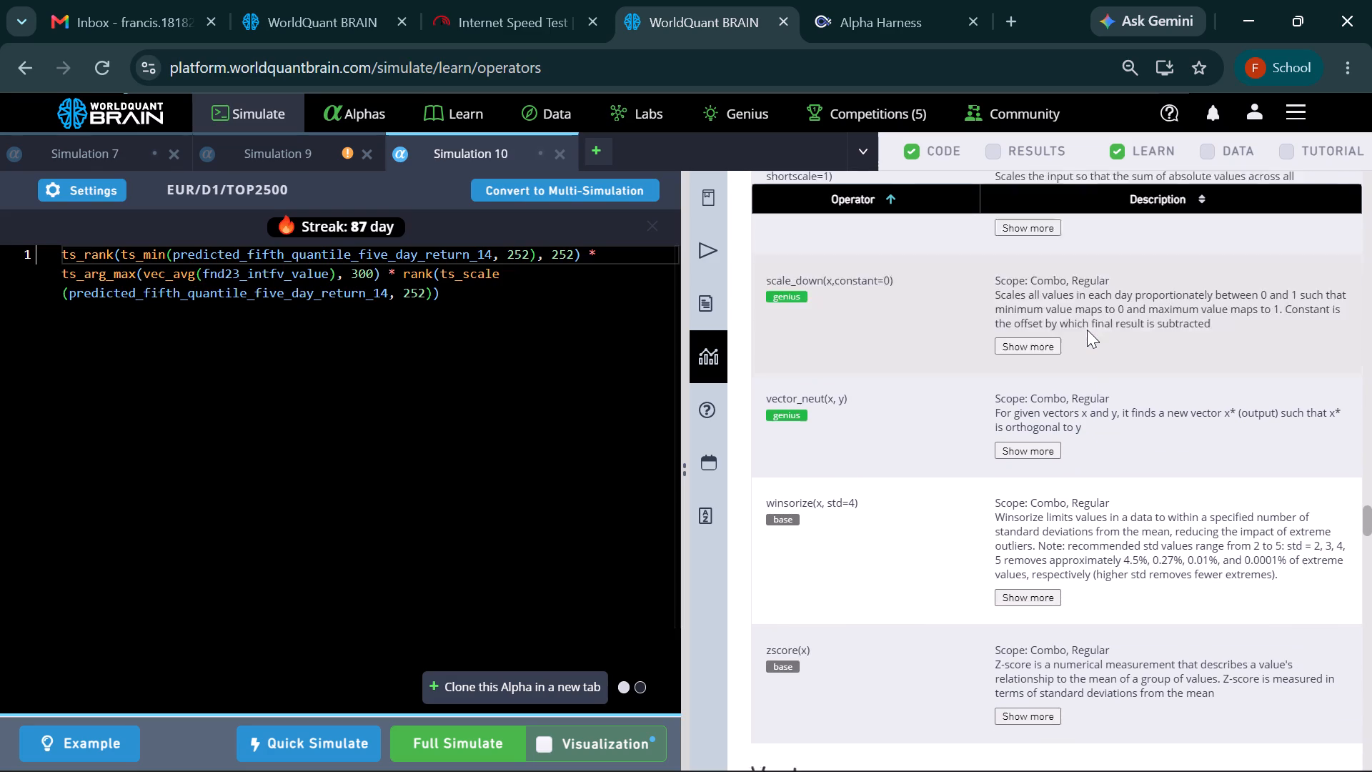
pyautogui.scroll(1, 1087, 330)
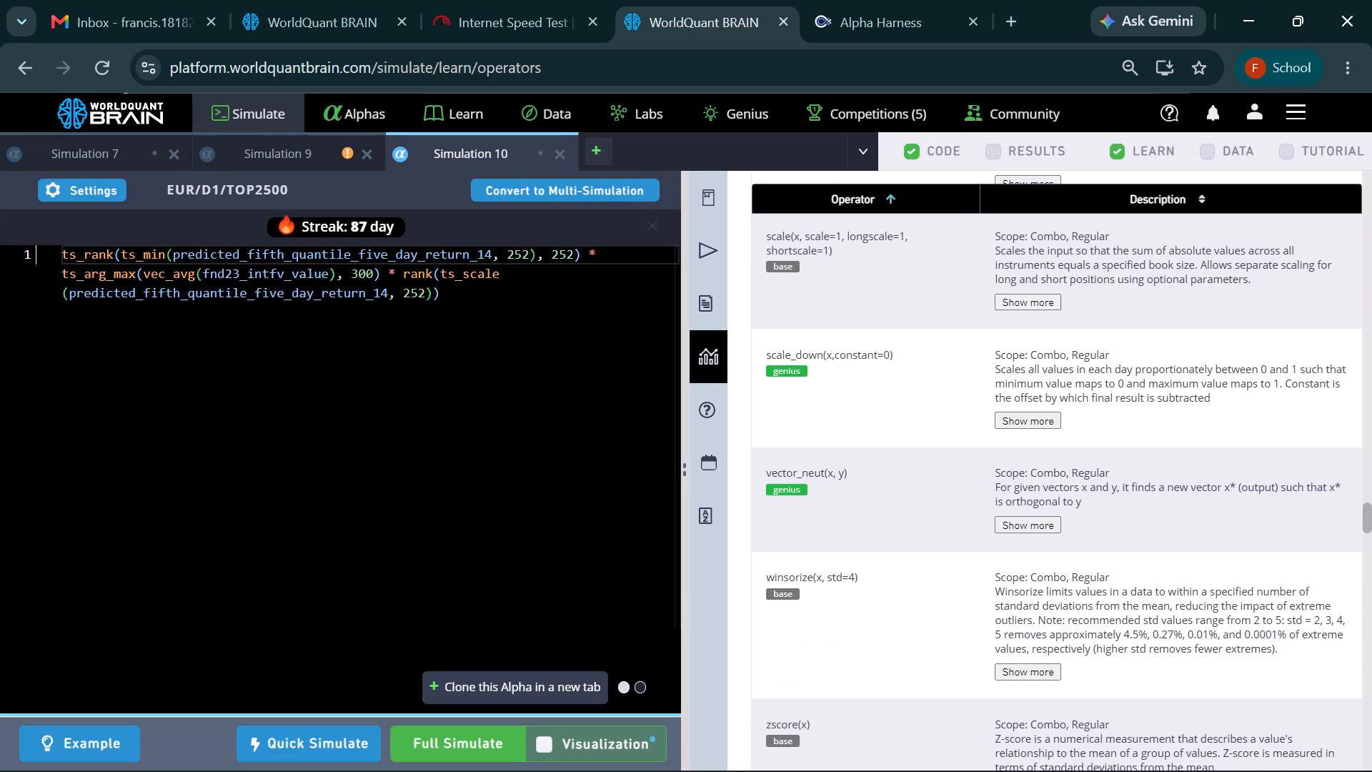
pyautogui.scroll(-4, 791, 475)
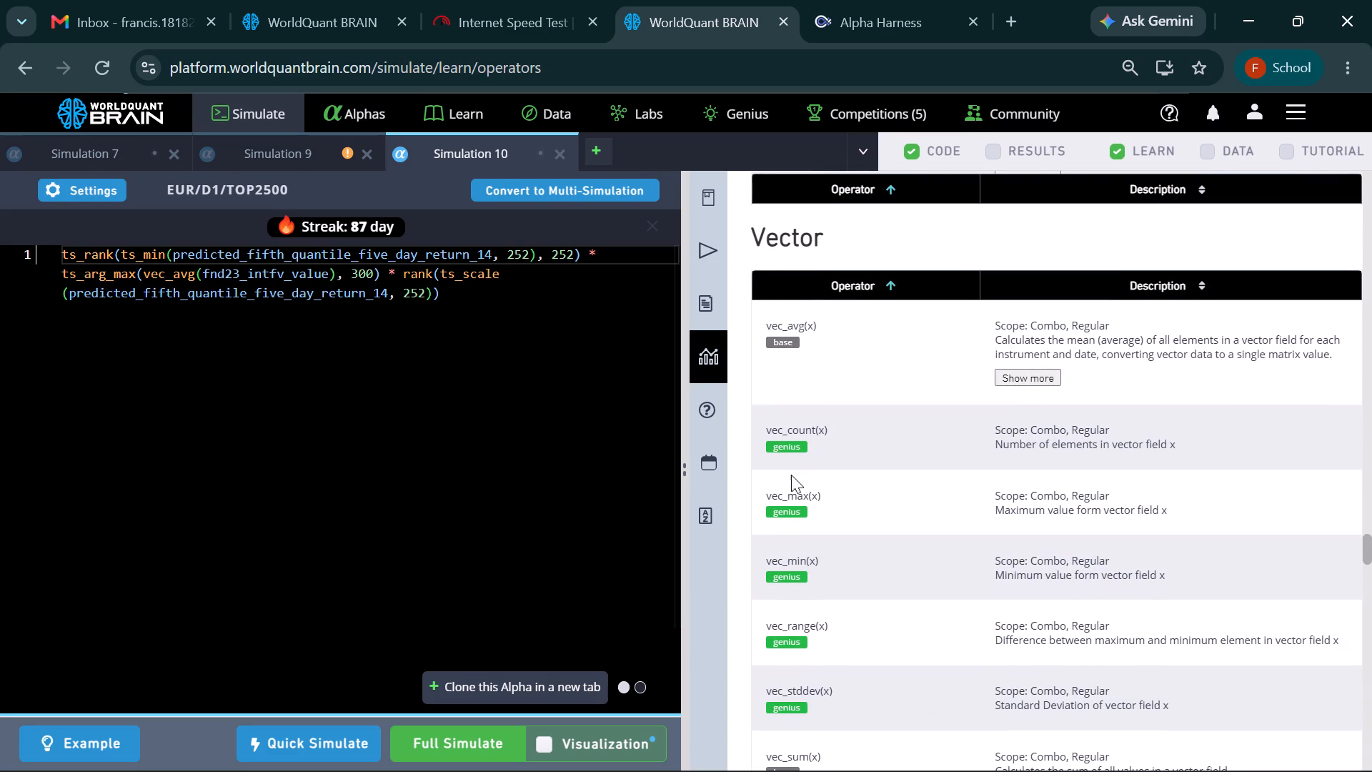
pyautogui.scroll(-1, 791, 475)
pyautogui.scroll(-1, 908, 559)
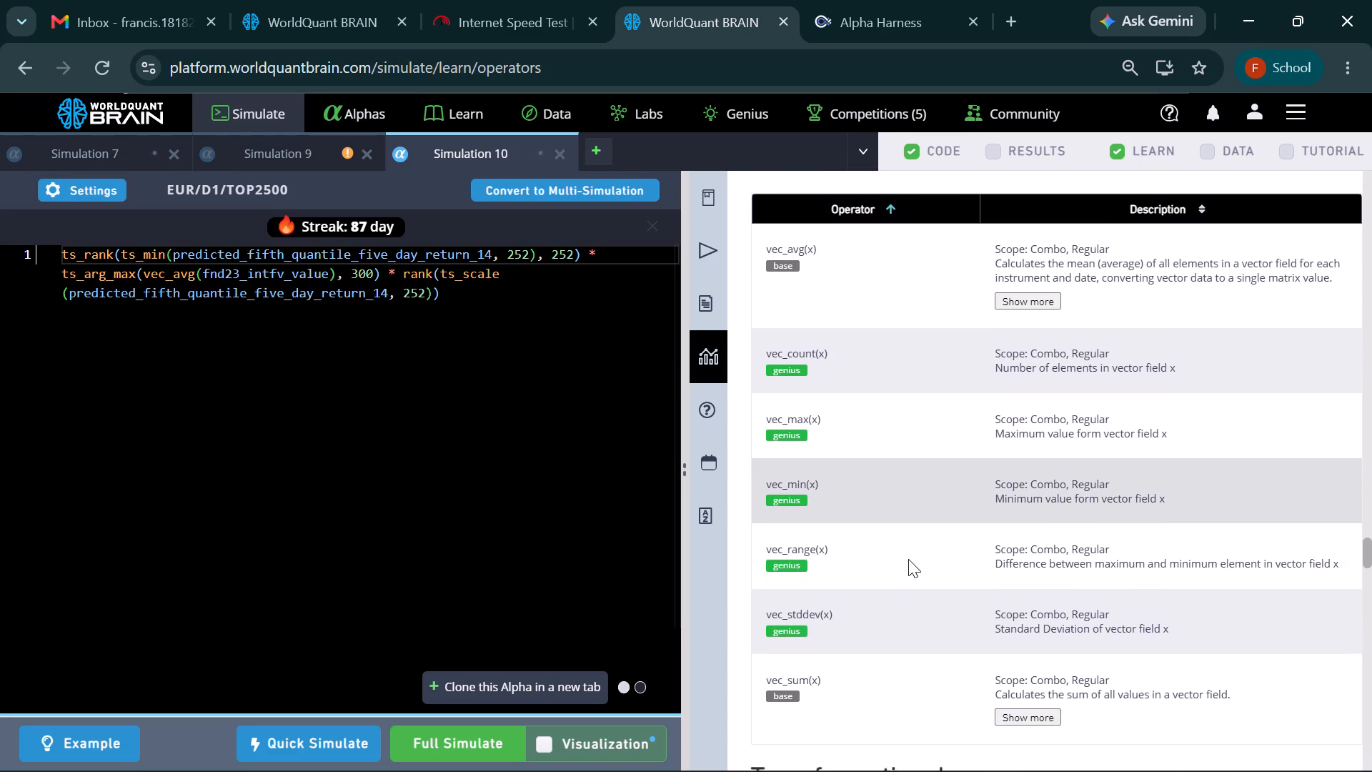
pyautogui.scroll(-1, 908, 559)
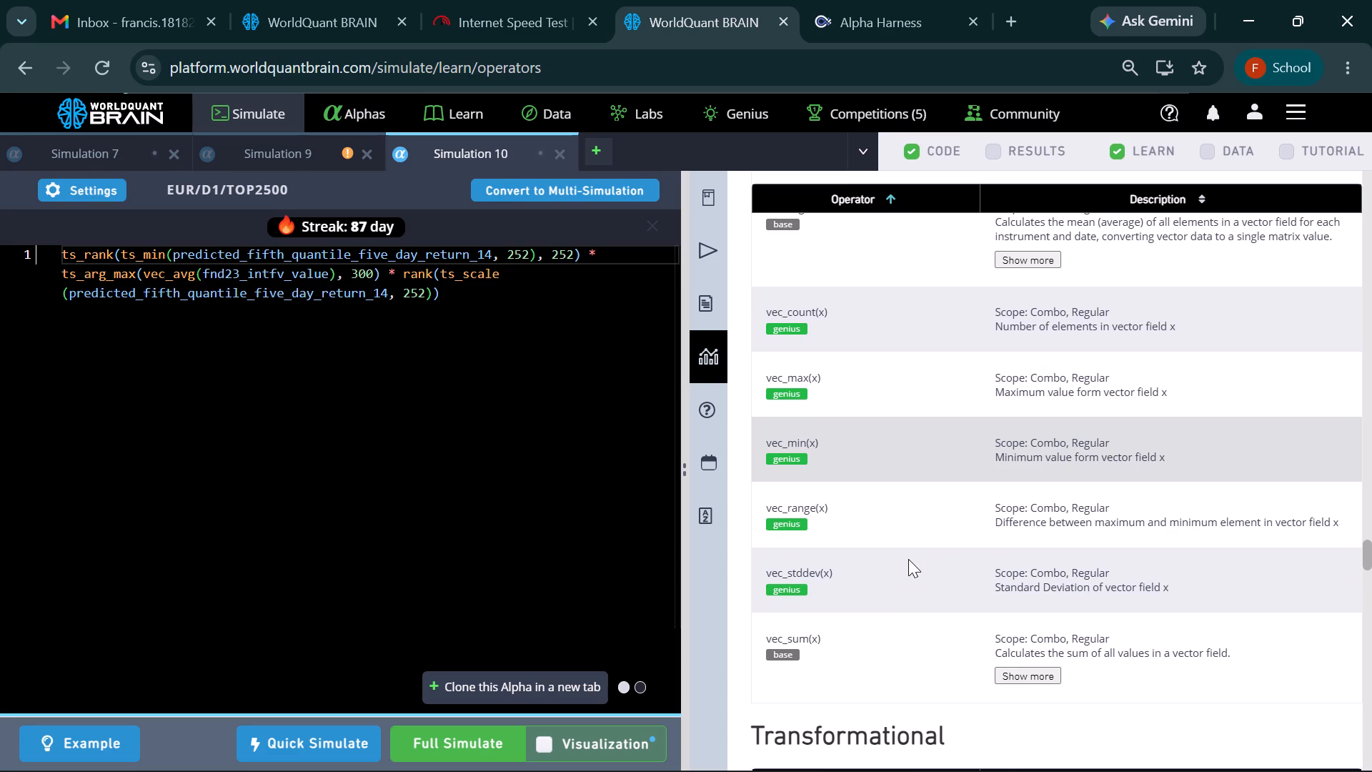
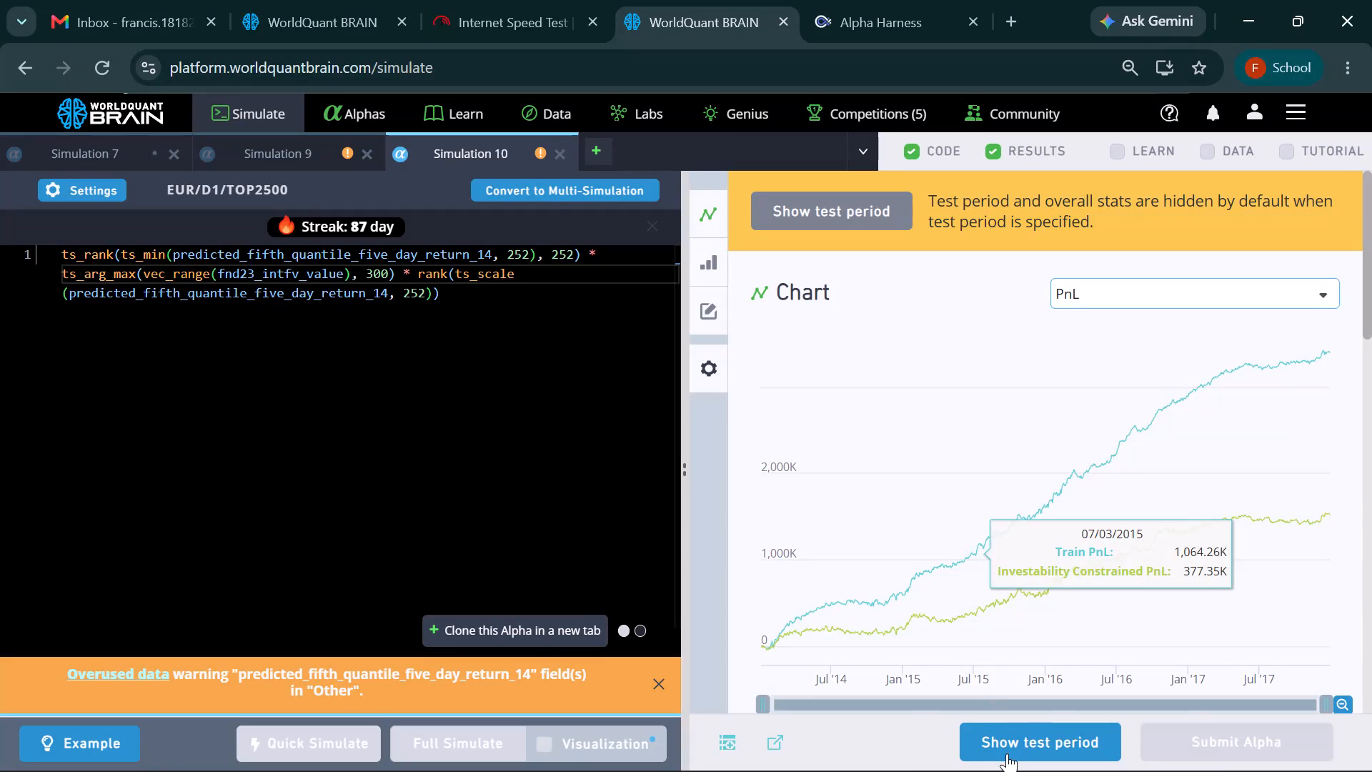
# Show the test period for the Simulation 10 alpha and compare its PnL chart with that of Simulation 9.
pyautogui.click(1007, 753)
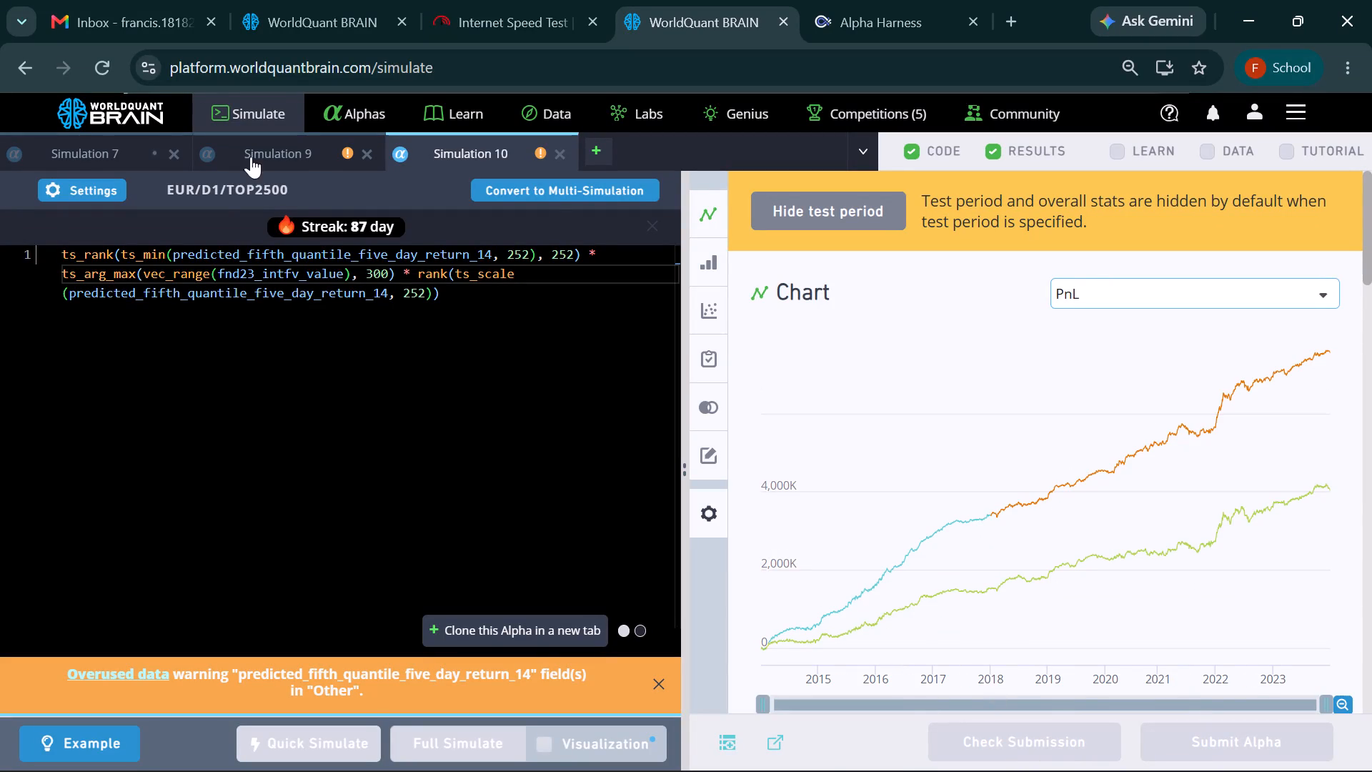
pyautogui.click(300, 149)
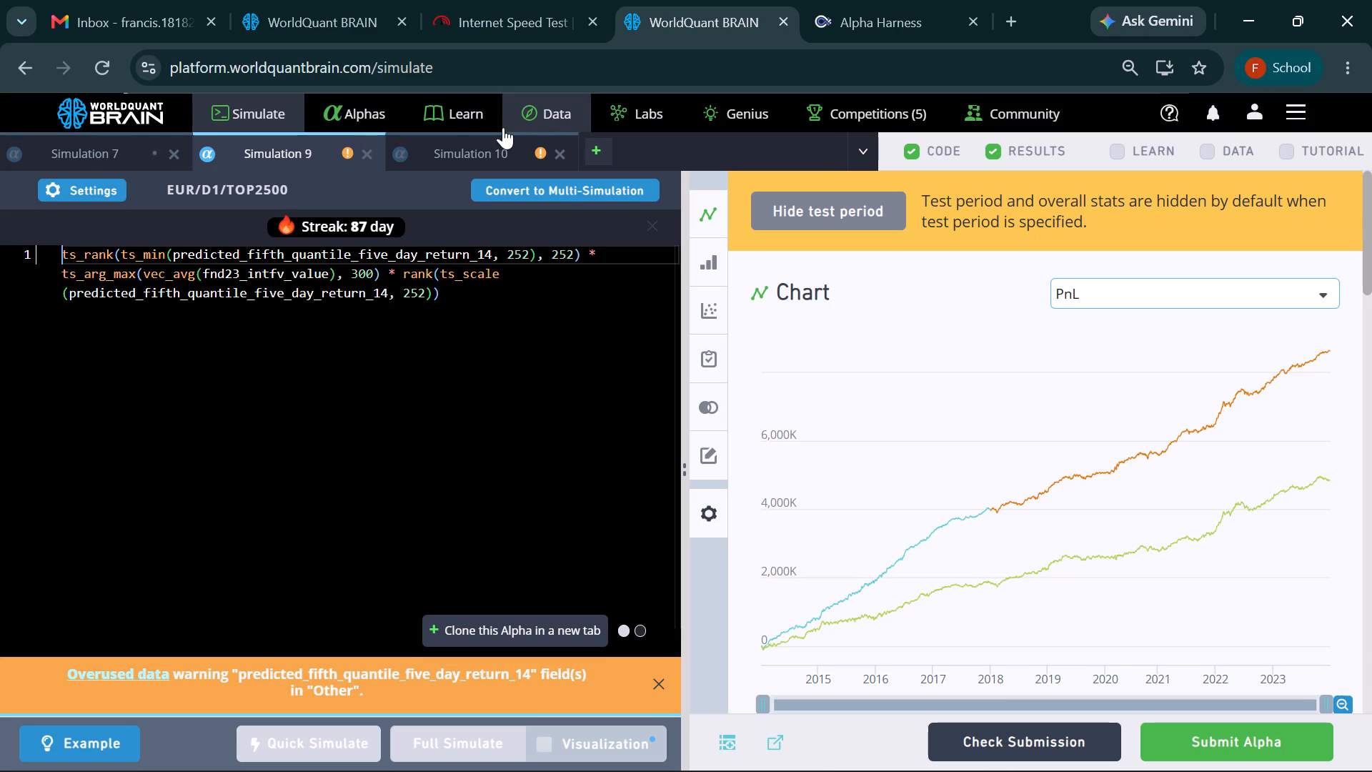
pyautogui.click(488, 159)
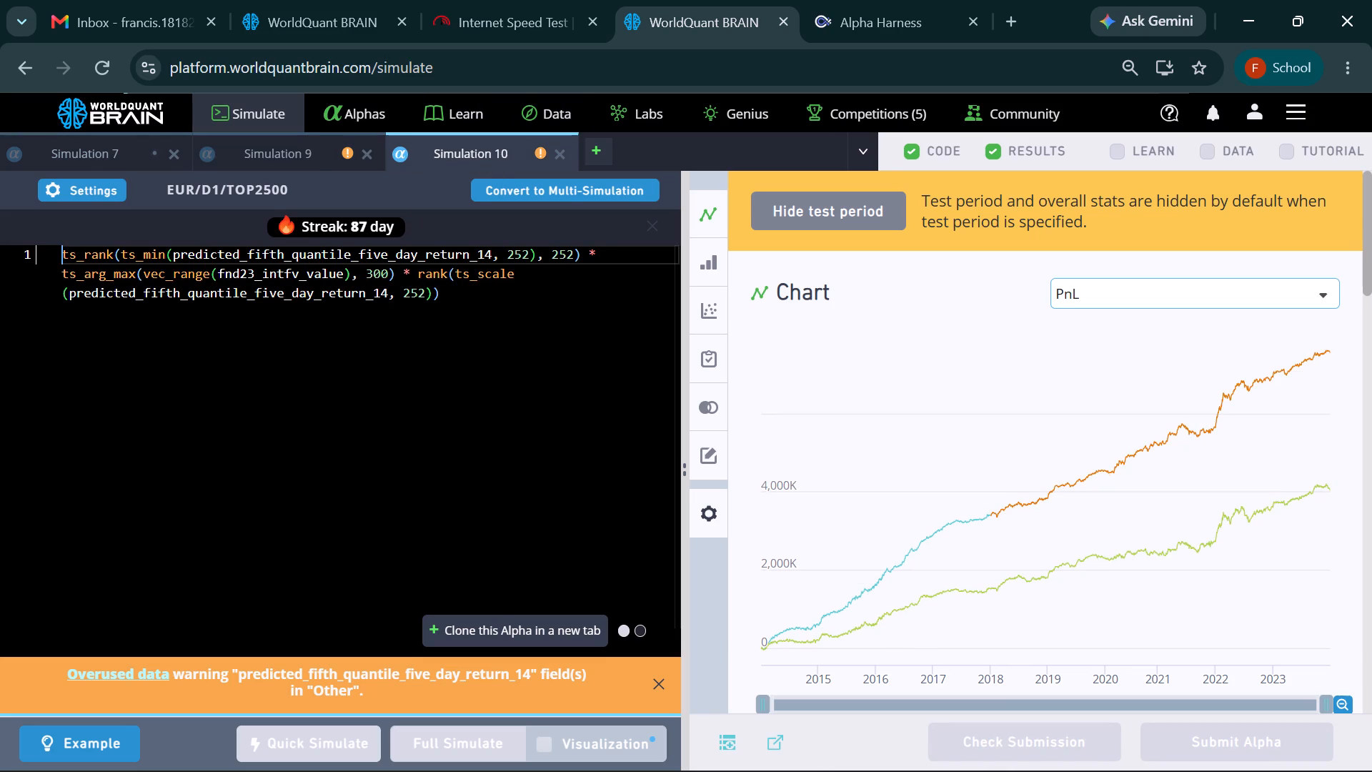
# Replace the vec_range operator around fnd23_intfv_value with vec_avg in the Simulation 10 expression.
pyautogui.click(202, 277)
pyautogui.press('Right')
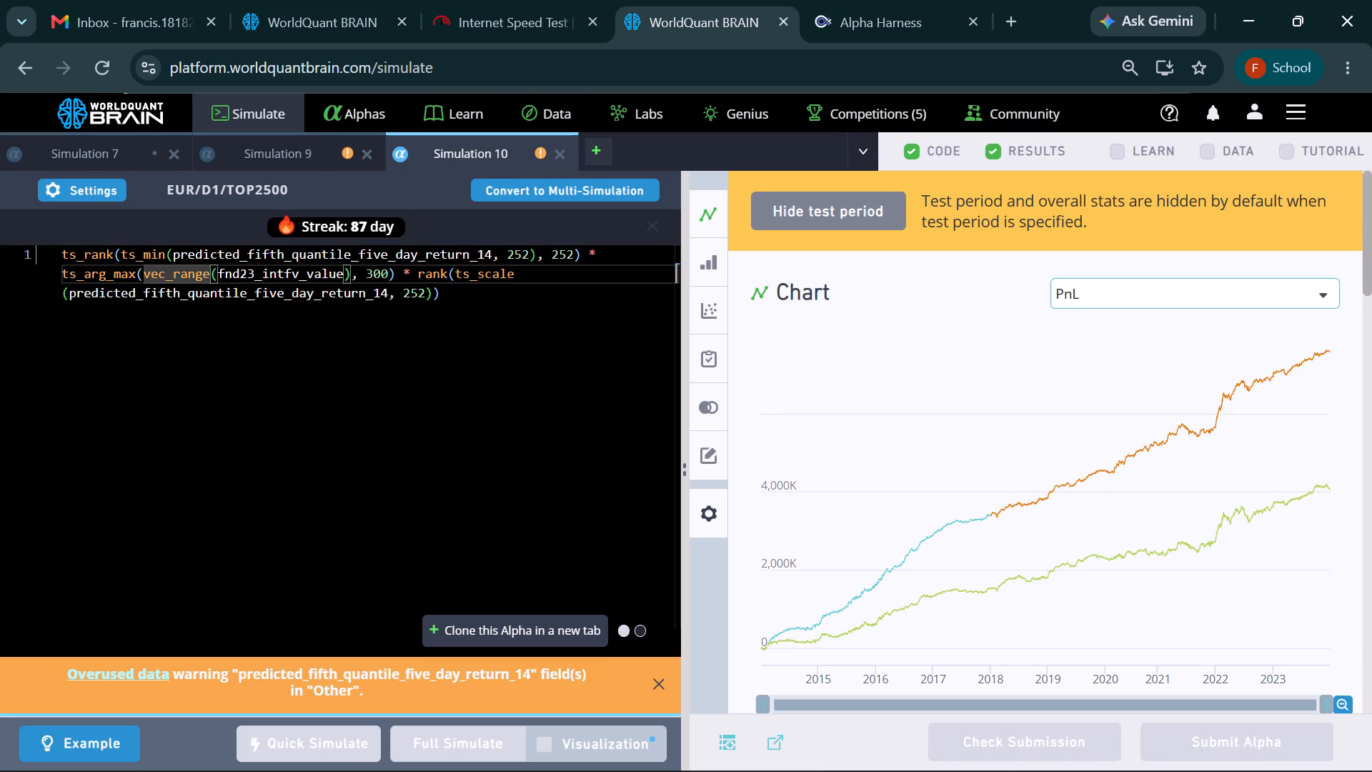
pyautogui.press('BackSpace')
pyautogui.press('BackSpace')
pyautogui.press('Right')
pyautogui.press('BackSpace')
pyautogui.press('BackSpace')
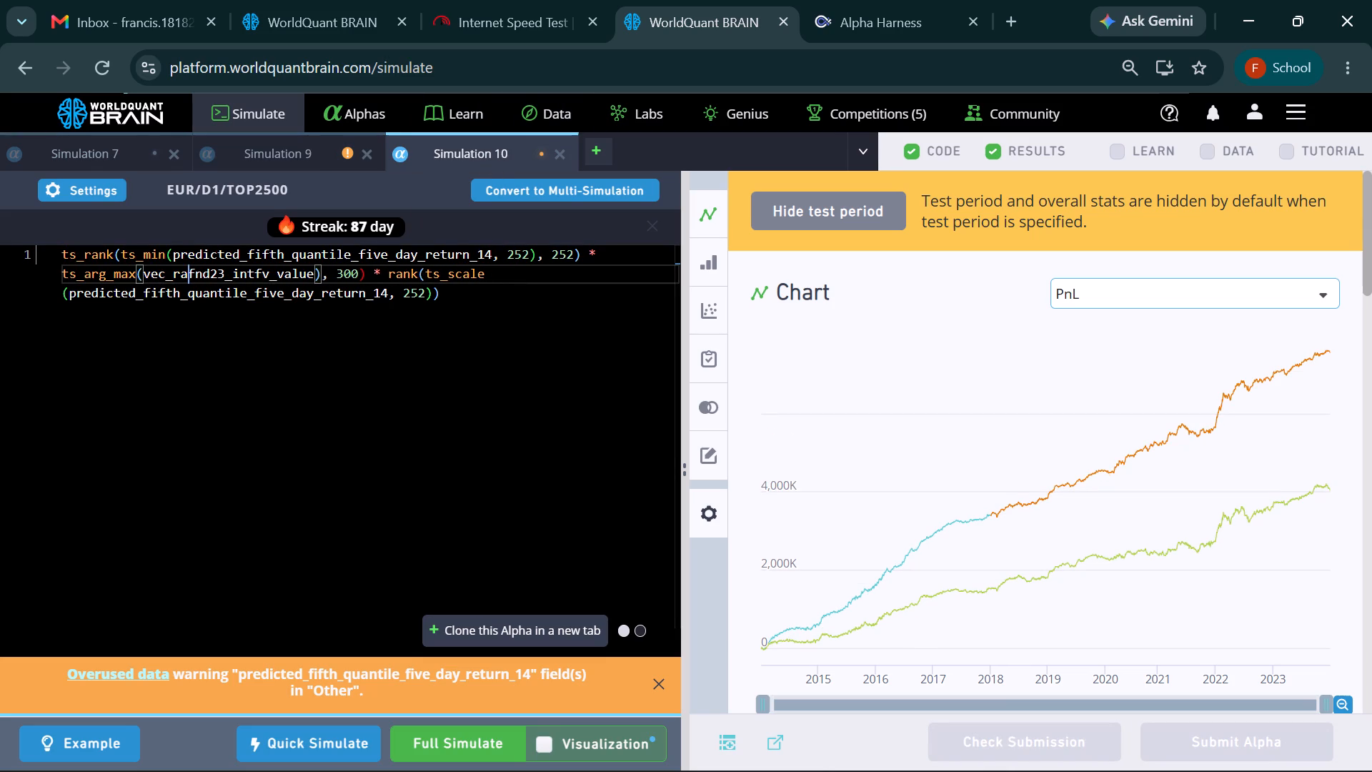
pyautogui.press('BackSpace')
pyautogui.press('BackSpace')
pyautogui.write('avg')
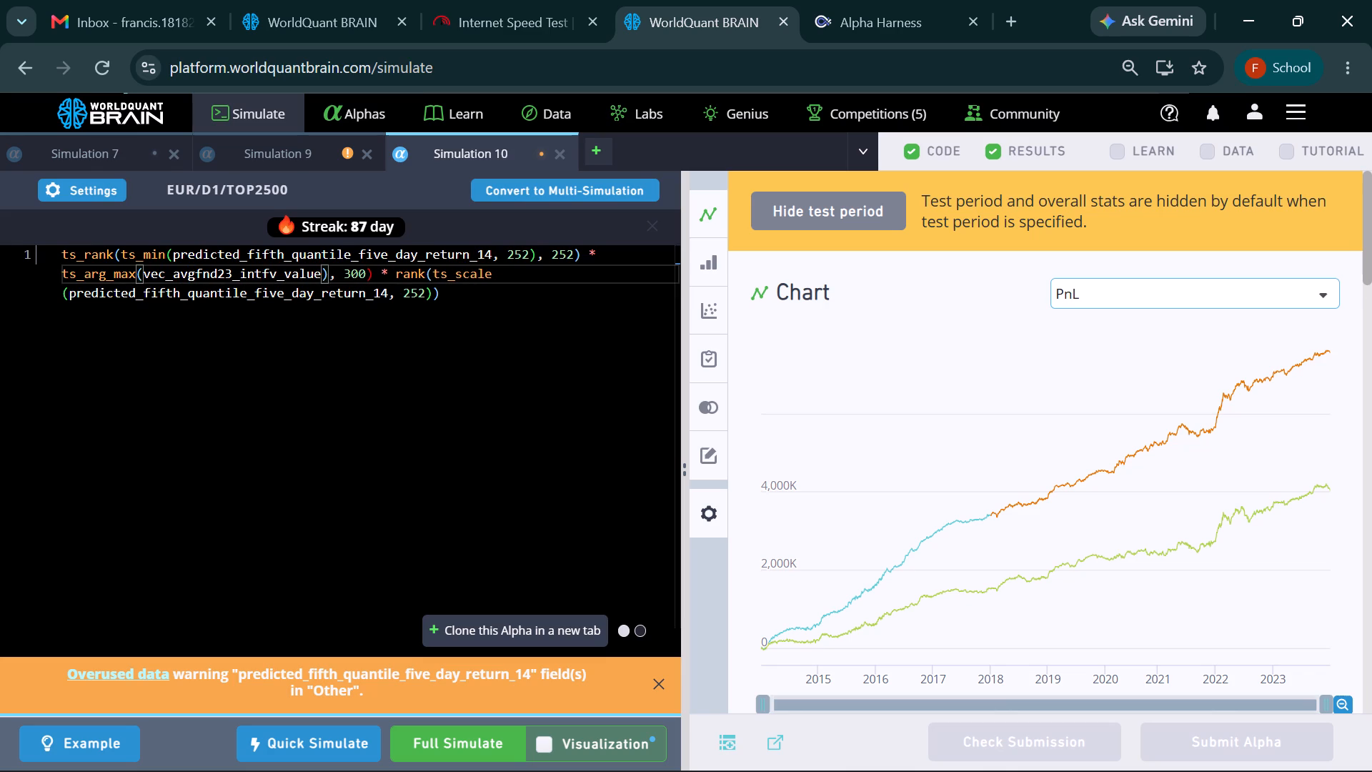
pyautogui.hotkey('shift', '(')
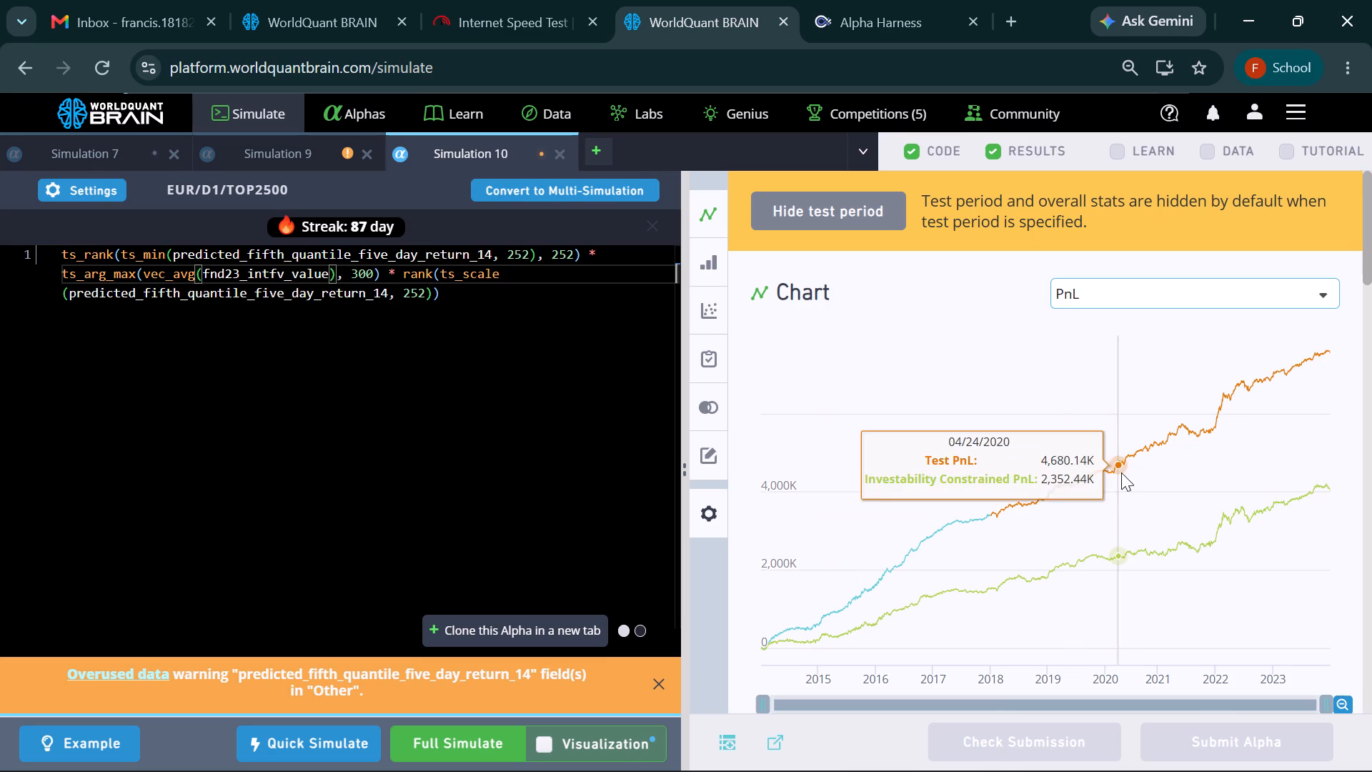
# Open the Learn operators reference beside the code again and examine the Arithmetic operators for another substitution.
pyautogui.click(1122, 148)
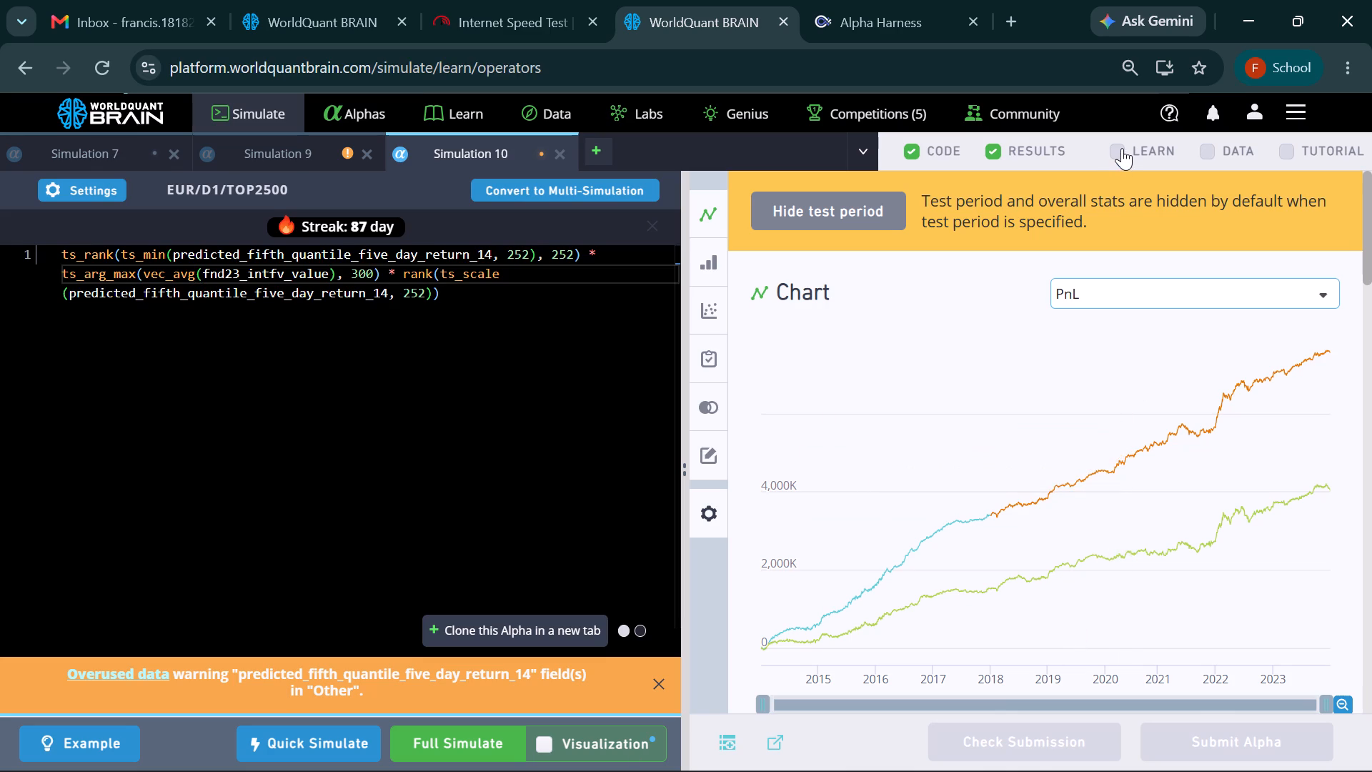
pyautogui.moveTo(990, 319); pyautogui.dragTo(877, 465)
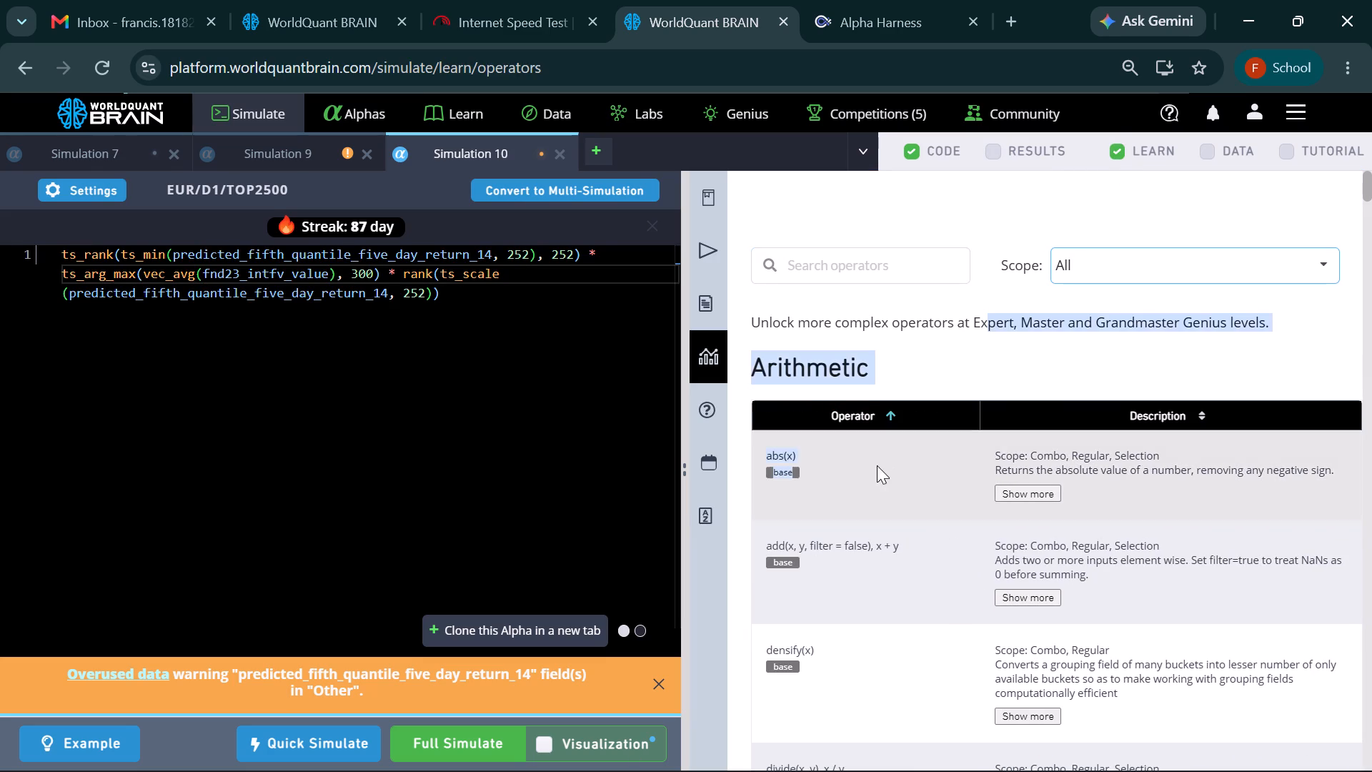
pyautogui.moveTo(877, 465); pyautogui.dragTo(871, 477)
pyautogui.scroll(-8, 871, 477)
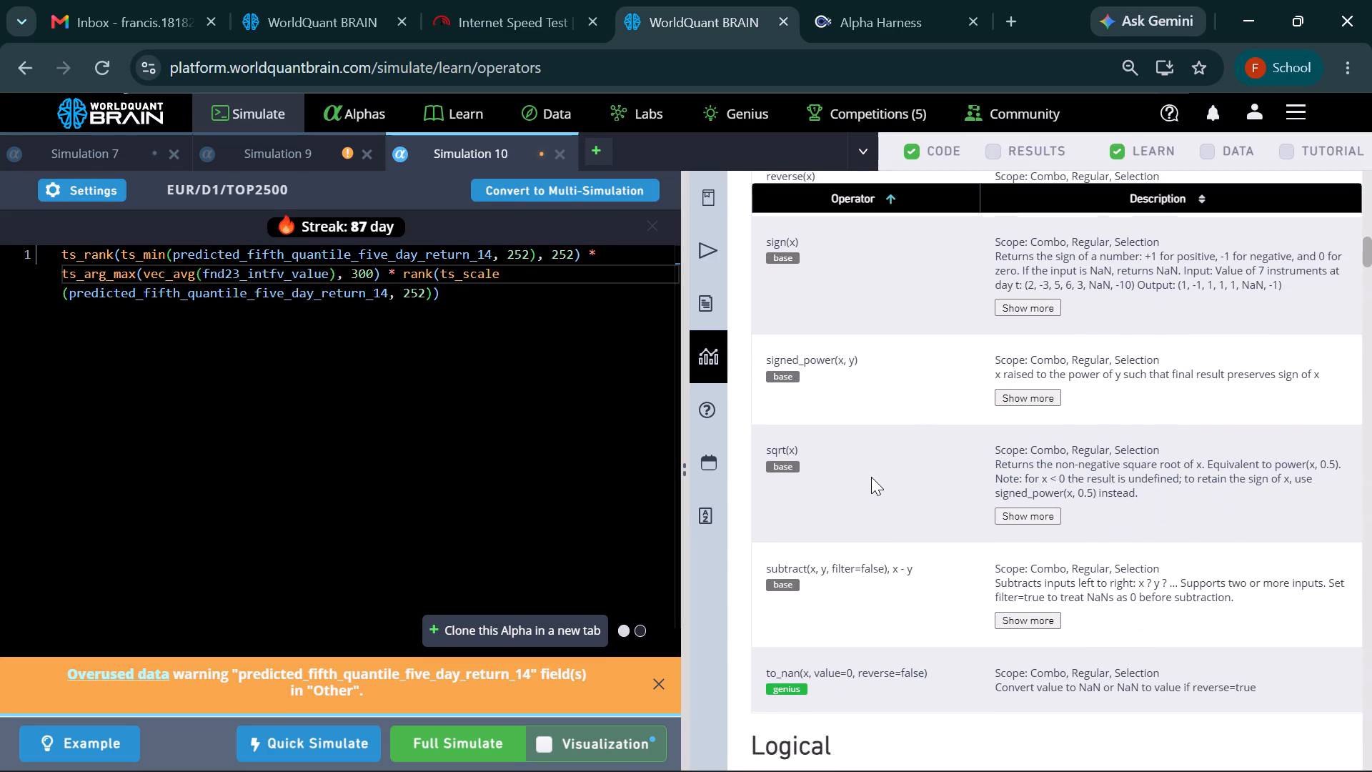
pyautogui.scroll(-4, 871, 477)
pyautogui.scroll(3, 871, 477)
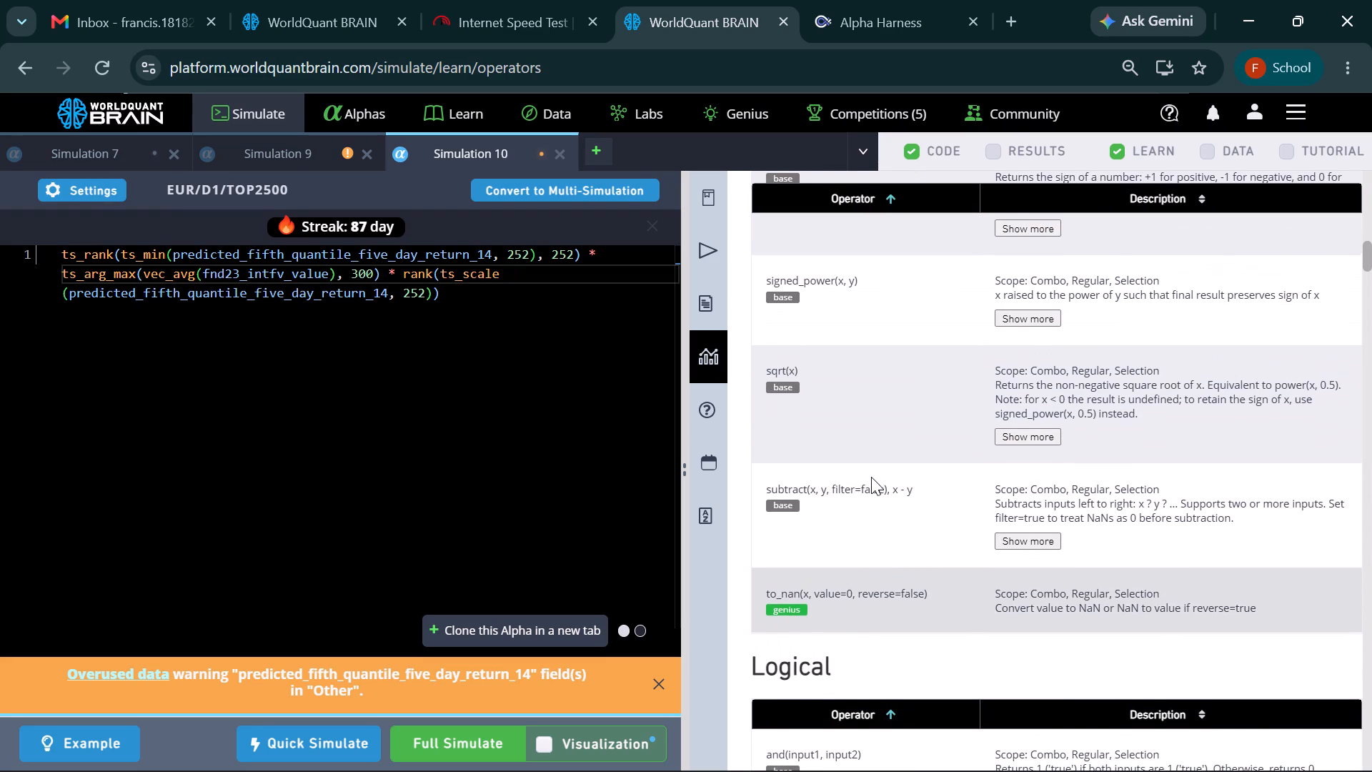
pyautogui.scroll(1, 871, 477)
# Start editing the rank operator that wraps the ts_scale term of the expression.
pyautogui.click(433, 272)
# Replace the rank operator around the ts_scale term with sqrt in the Simulation 10 expression.
pyautogui.press('BackSpace')
pyautogui.press('BackSpace')
pyautogui.press('BackSpace')
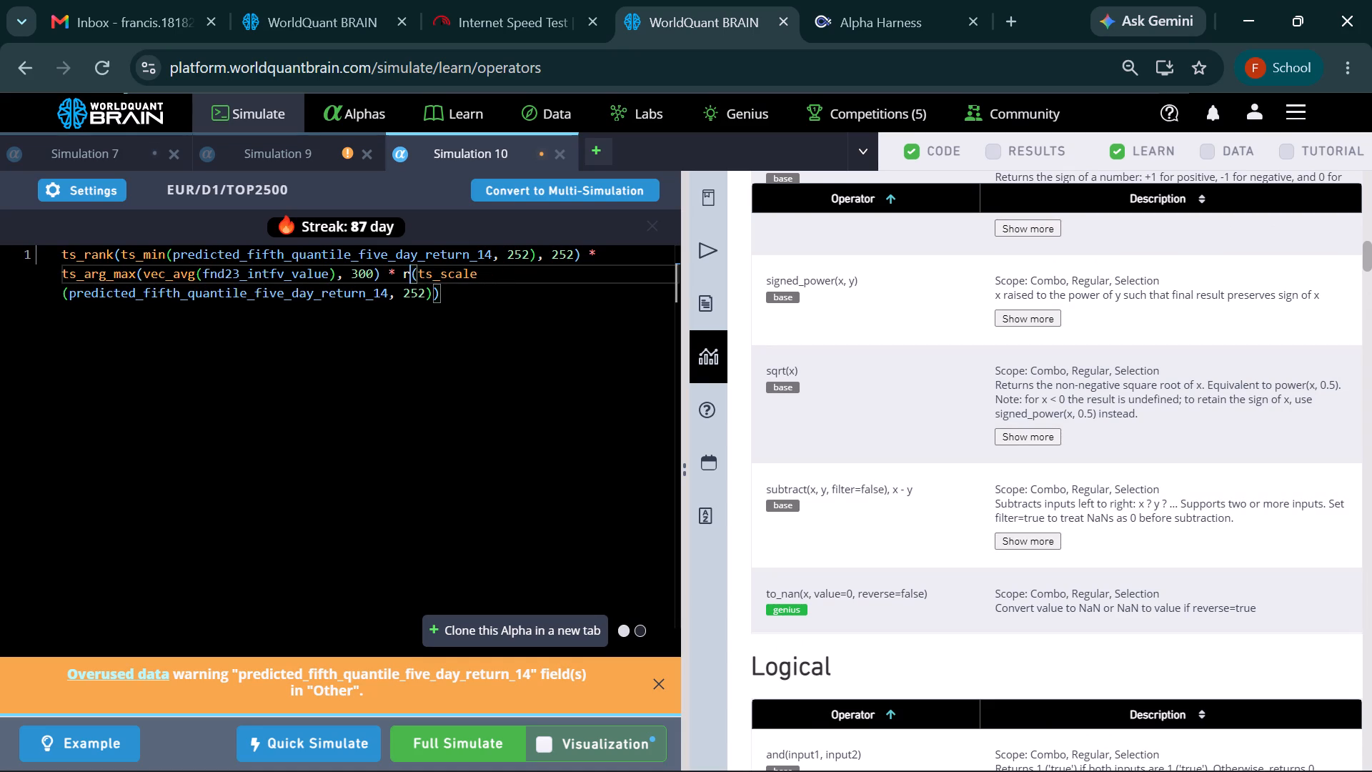
pyautogui.press('BackSpace')
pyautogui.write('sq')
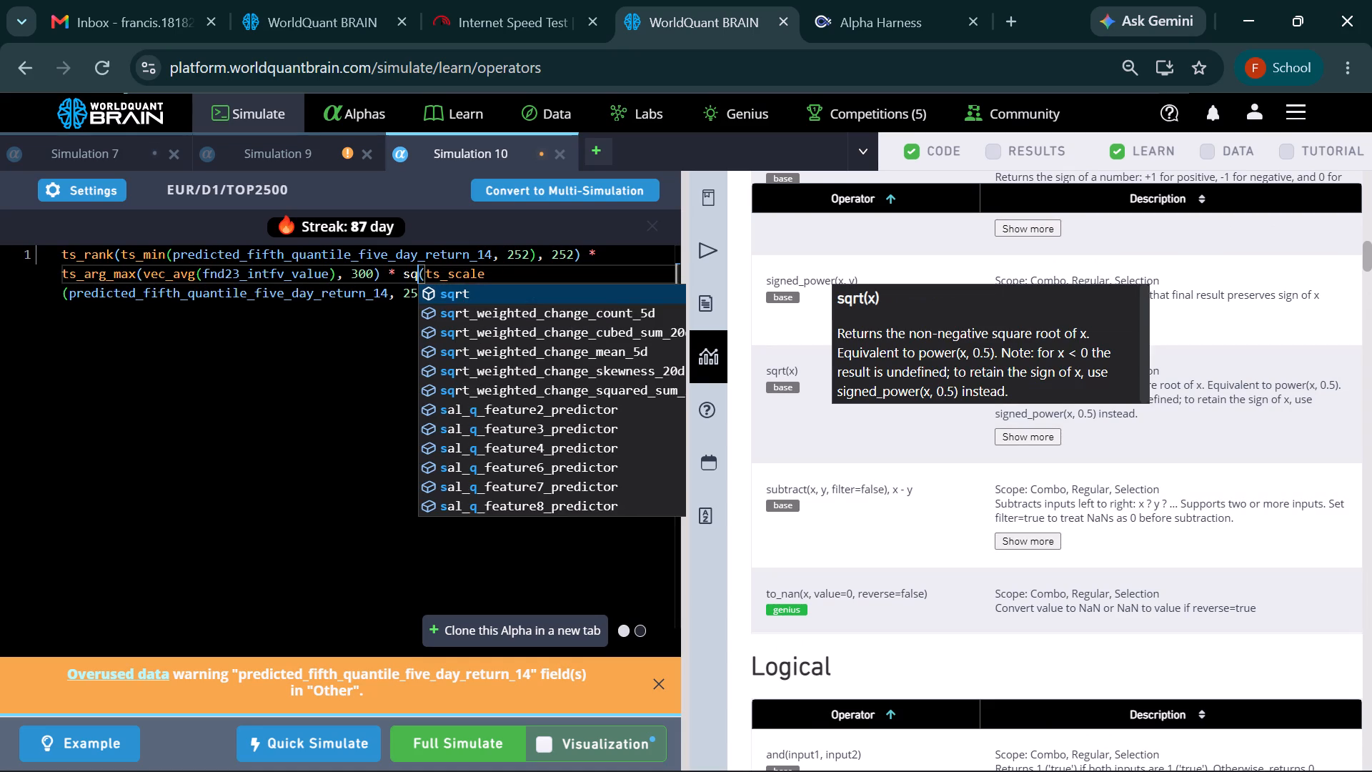
pyautogui.click(455, 292)
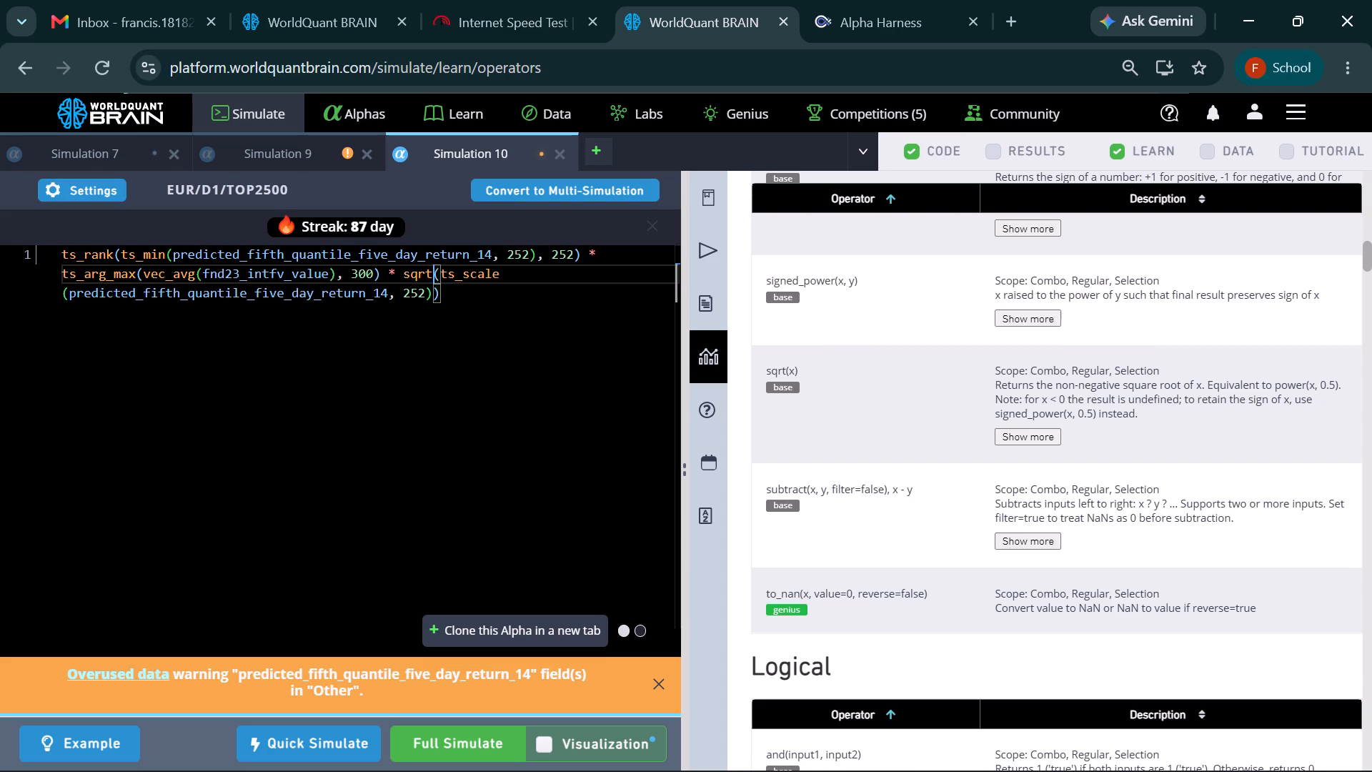
# Run a full simulation of the edited Simulation 10 expression.
pyautogui.click(469, 746)
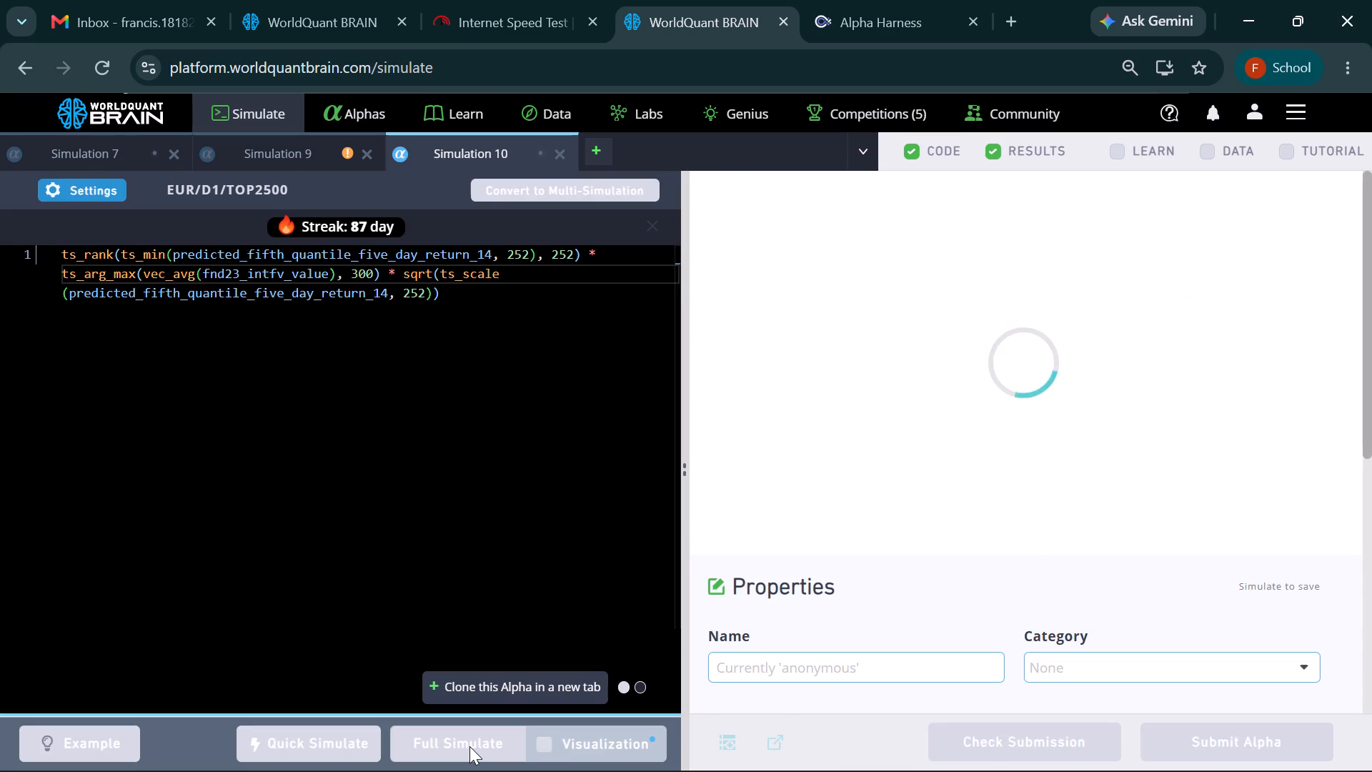
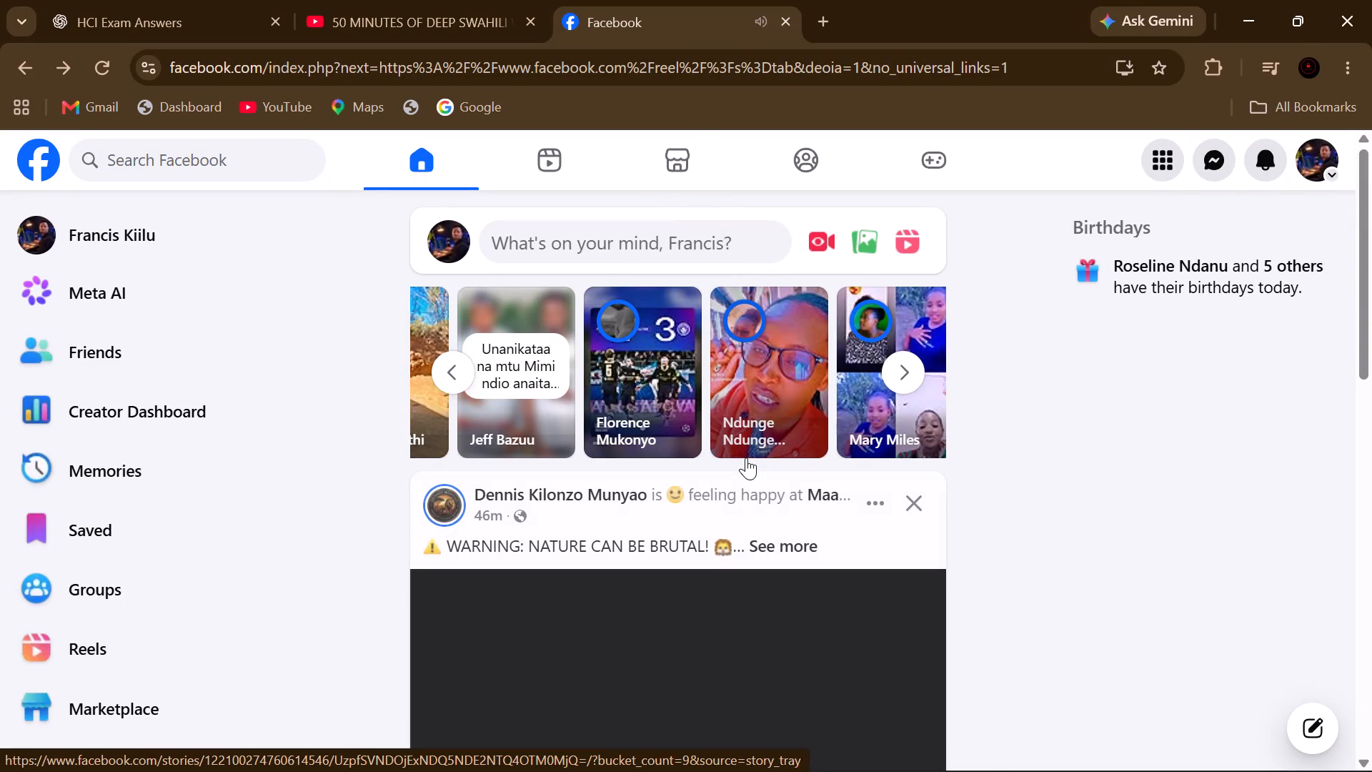
# Watch the lion video posted in the Facebook home feed.
pyautogui.scroll(-2, 746, 457)
pyautogui.hscroll(-1, 746, 457)
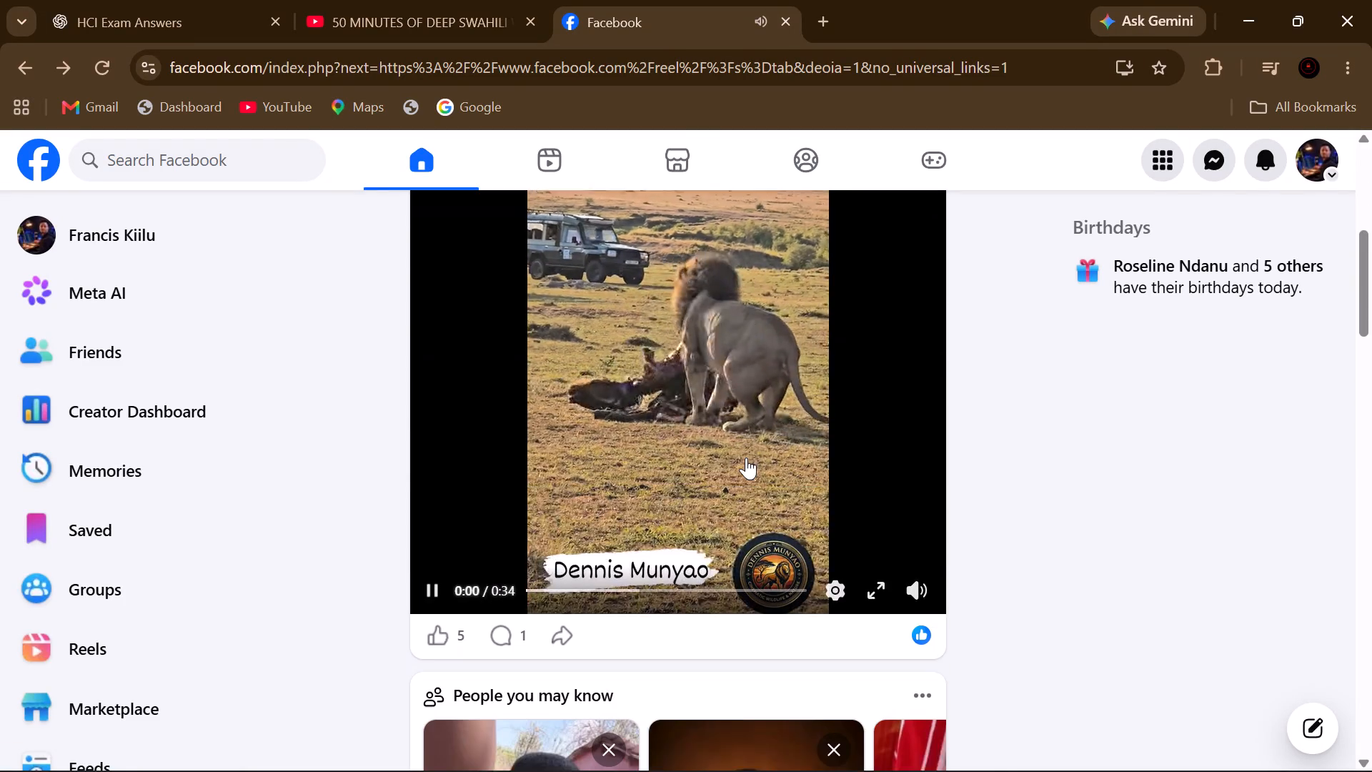
pyautogui.hscroll(-2, 746, 457)
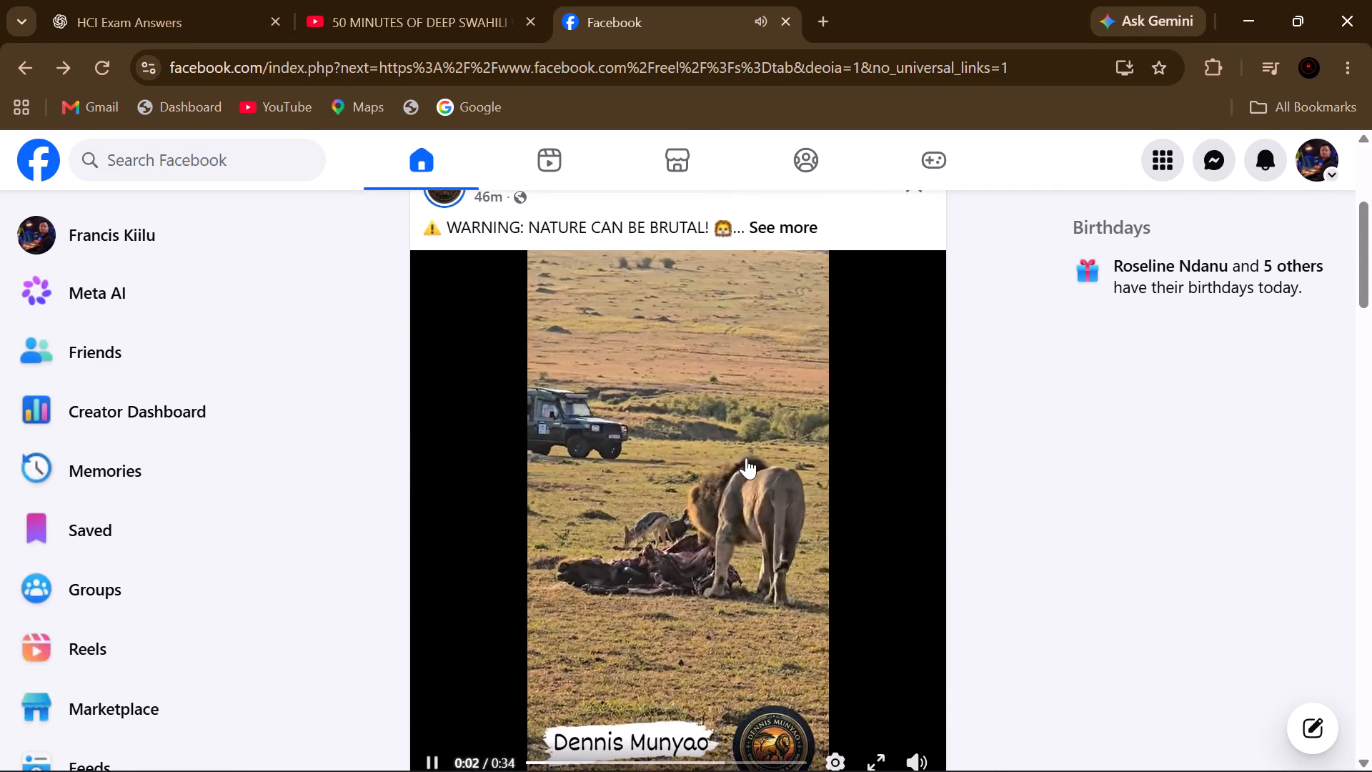
pyautogui.hscroll(-1, 746, 457)
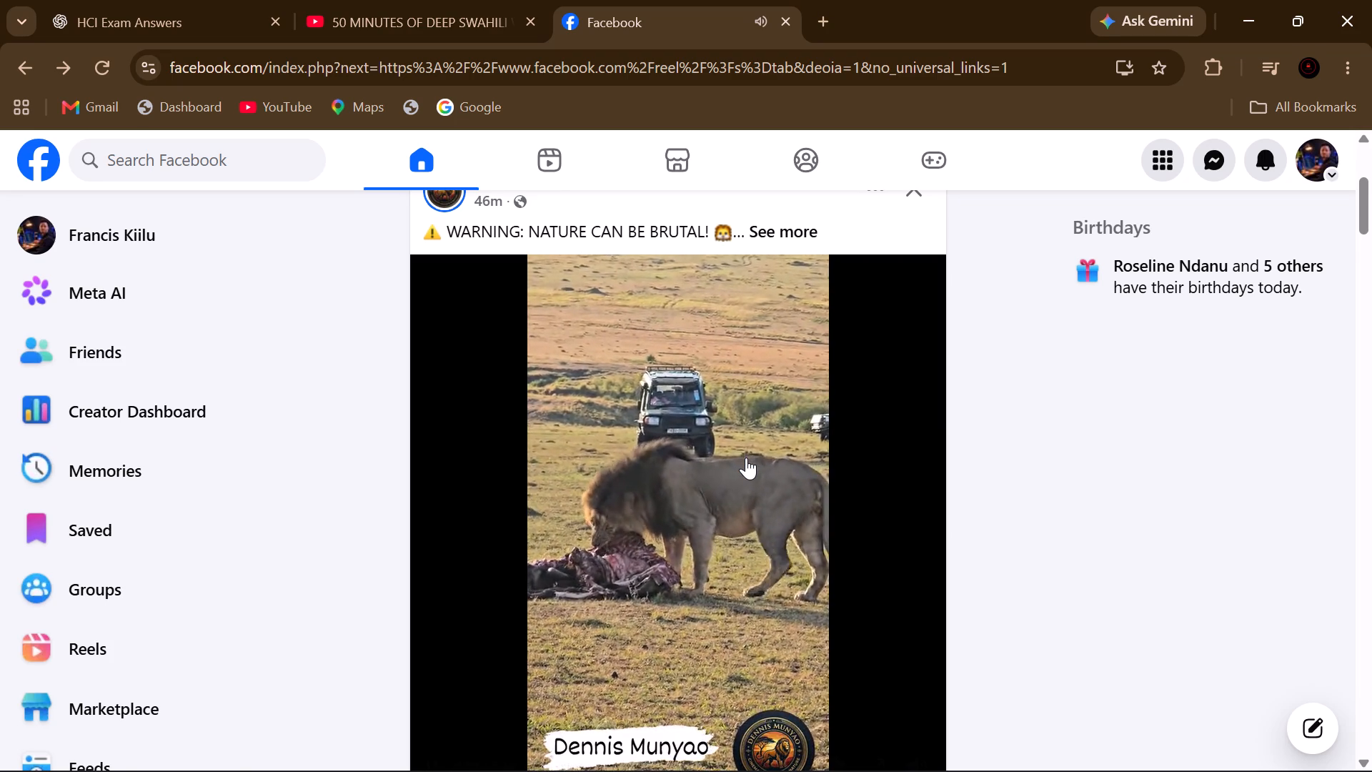
# Find the Tertiary Education News post on the 2025–2029 CBA funding in the feed, expand it and read it in full.
pyautogui.scroll(-5, 746, 457)
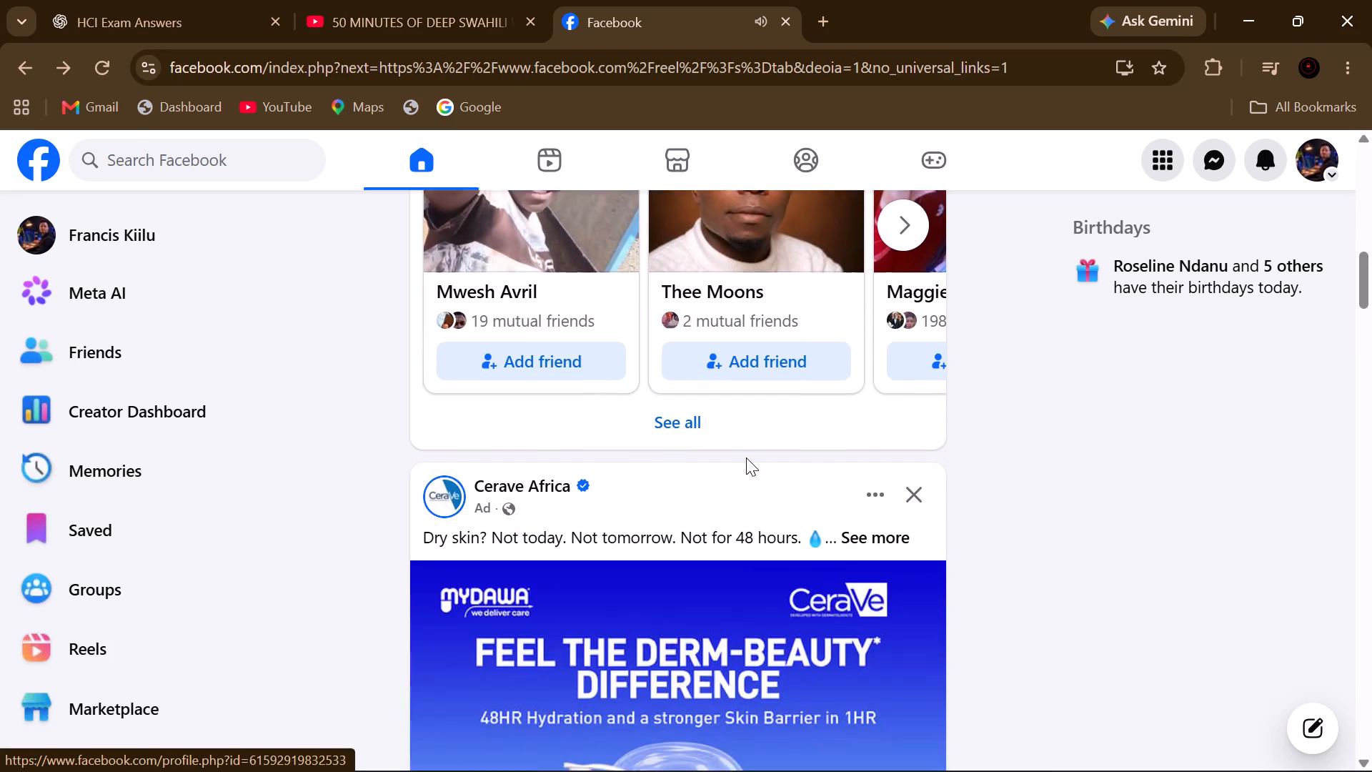
pyautogui.scroll(-4, 746, 457)
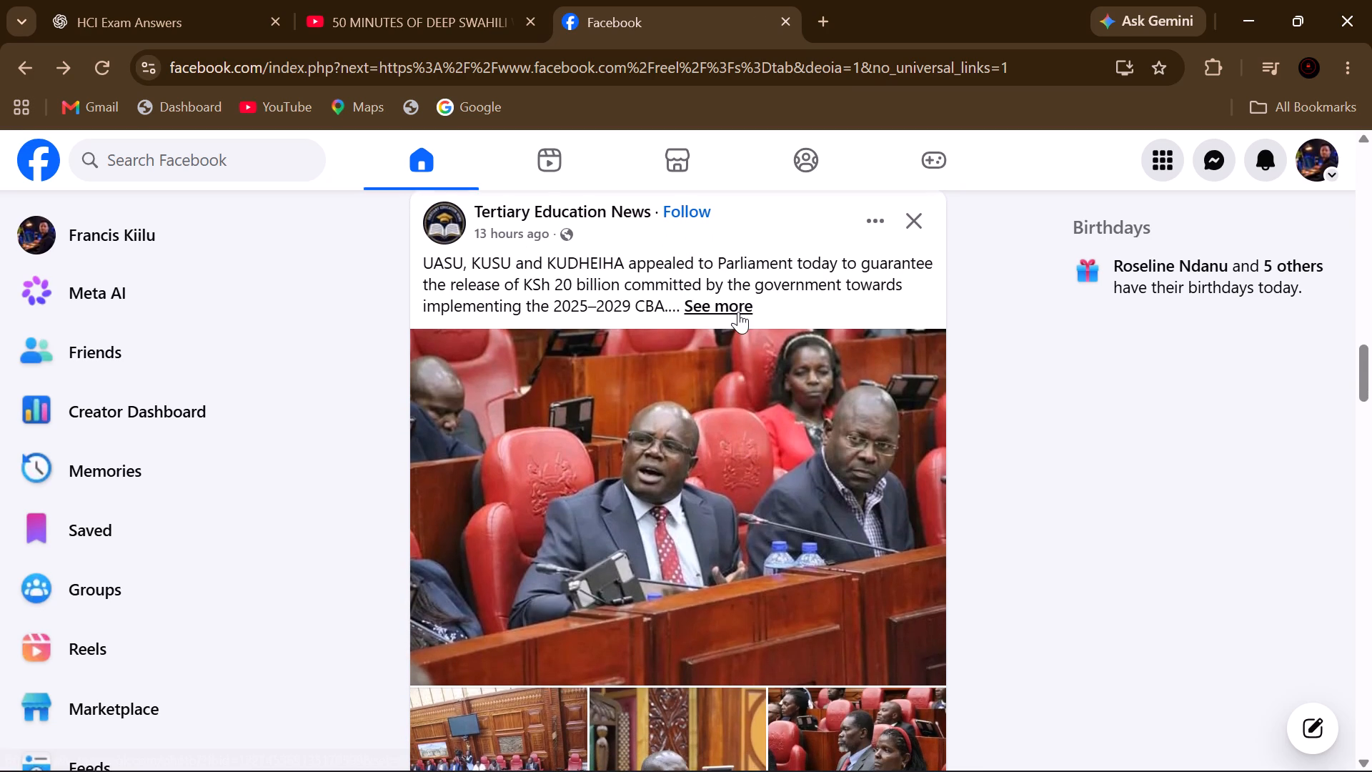
pyautogui.click(738, 312)
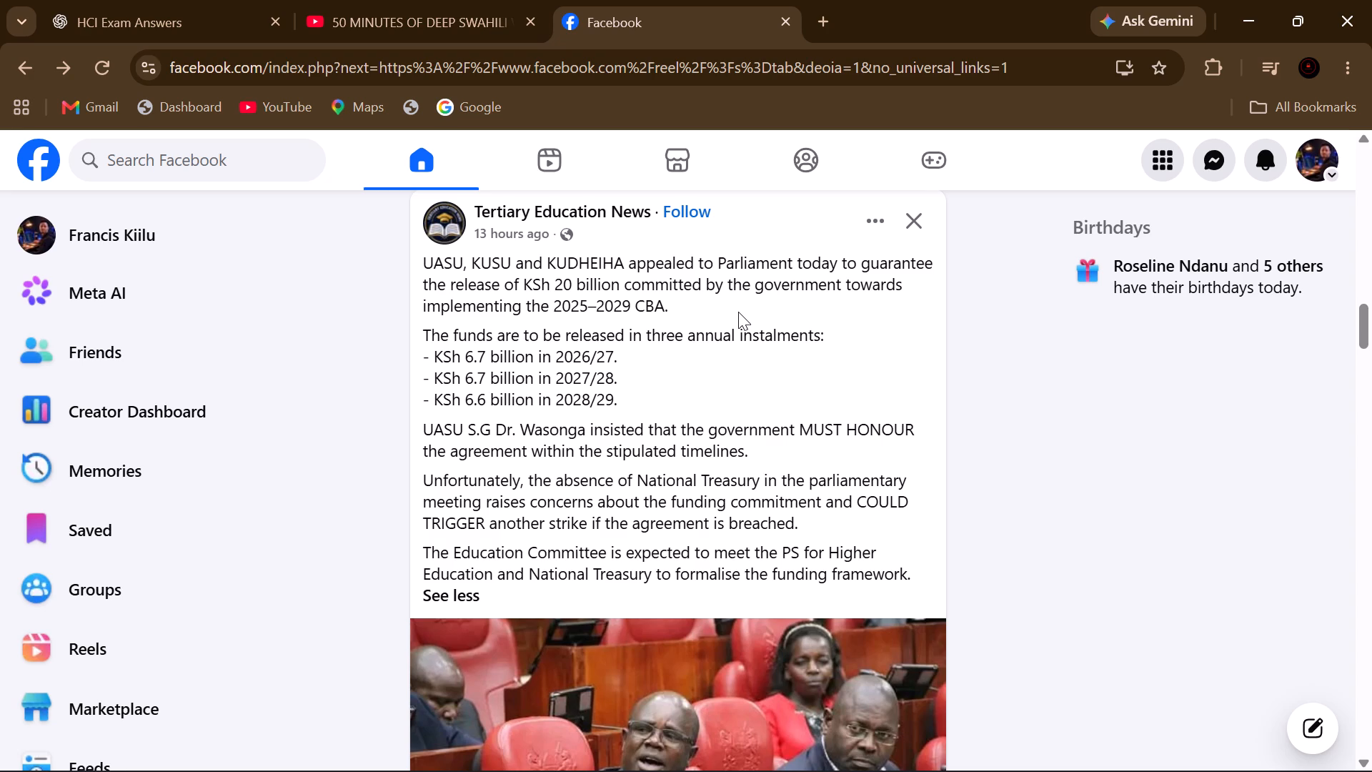
pyautogui.scroll(-3, 738, 312)
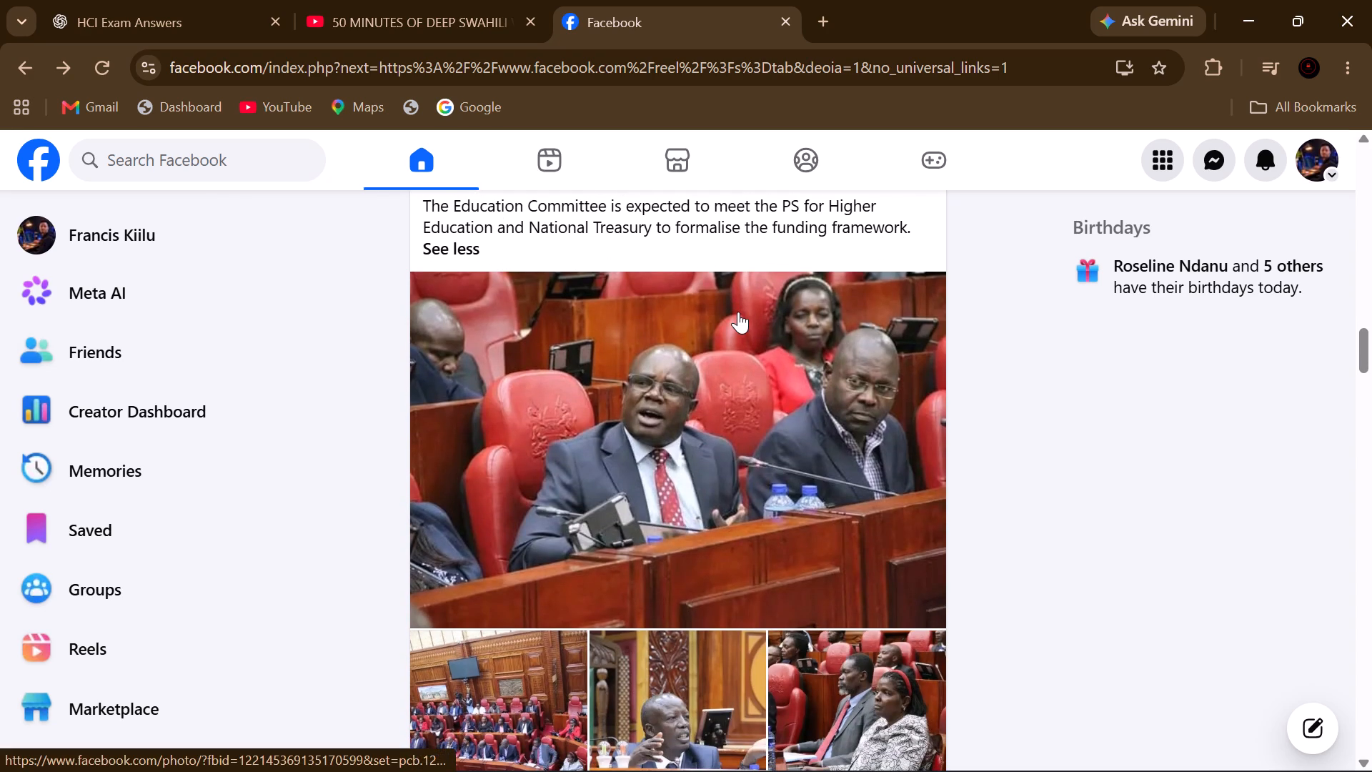
# Return to the 50-minute deep Swahili worship mix on YouTube and resume its playback.
pyautogui.click(461, 0)
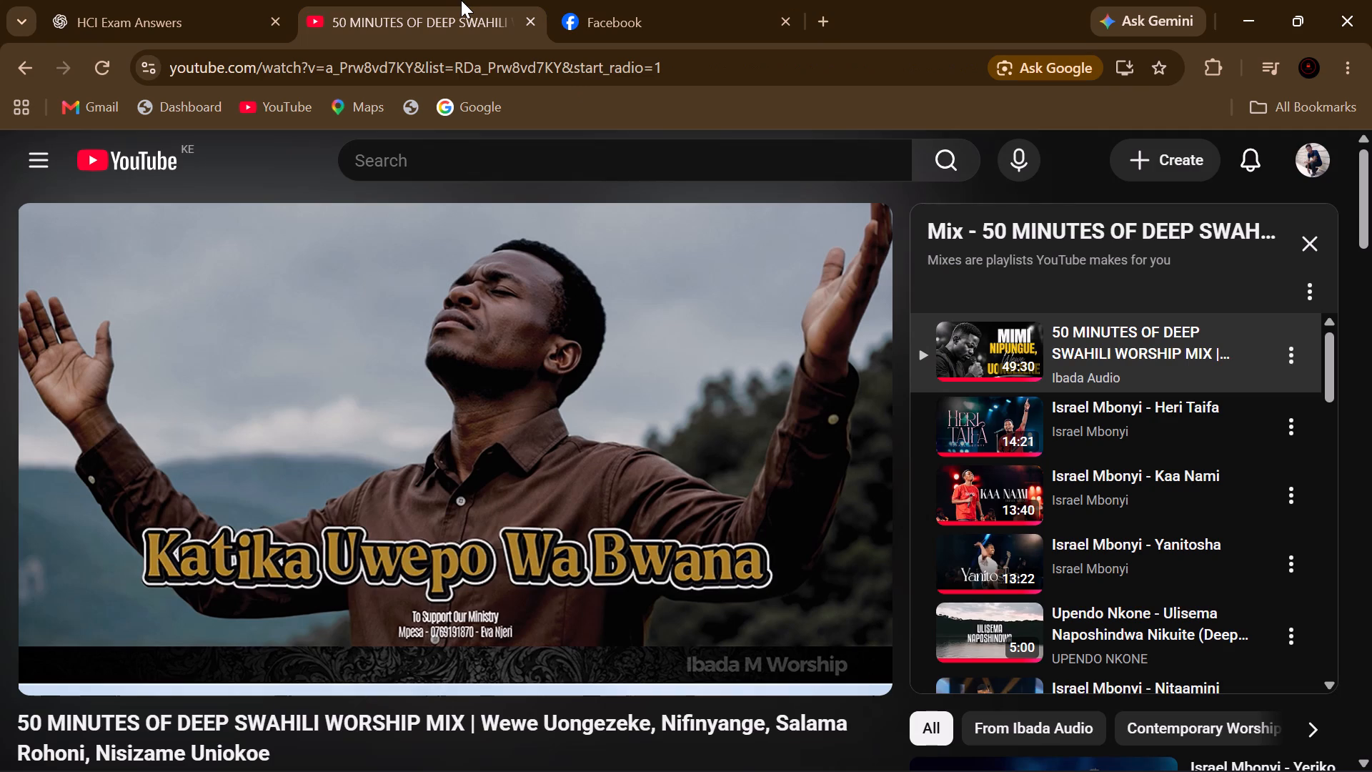
pyautogui.click(535, 259)
# Switch to the browser window with WorldQuant BRAIN's Simulation 10 and its results.
pyautogui.moveTo(784, 771); pyautogui.dragTo(928, 759)
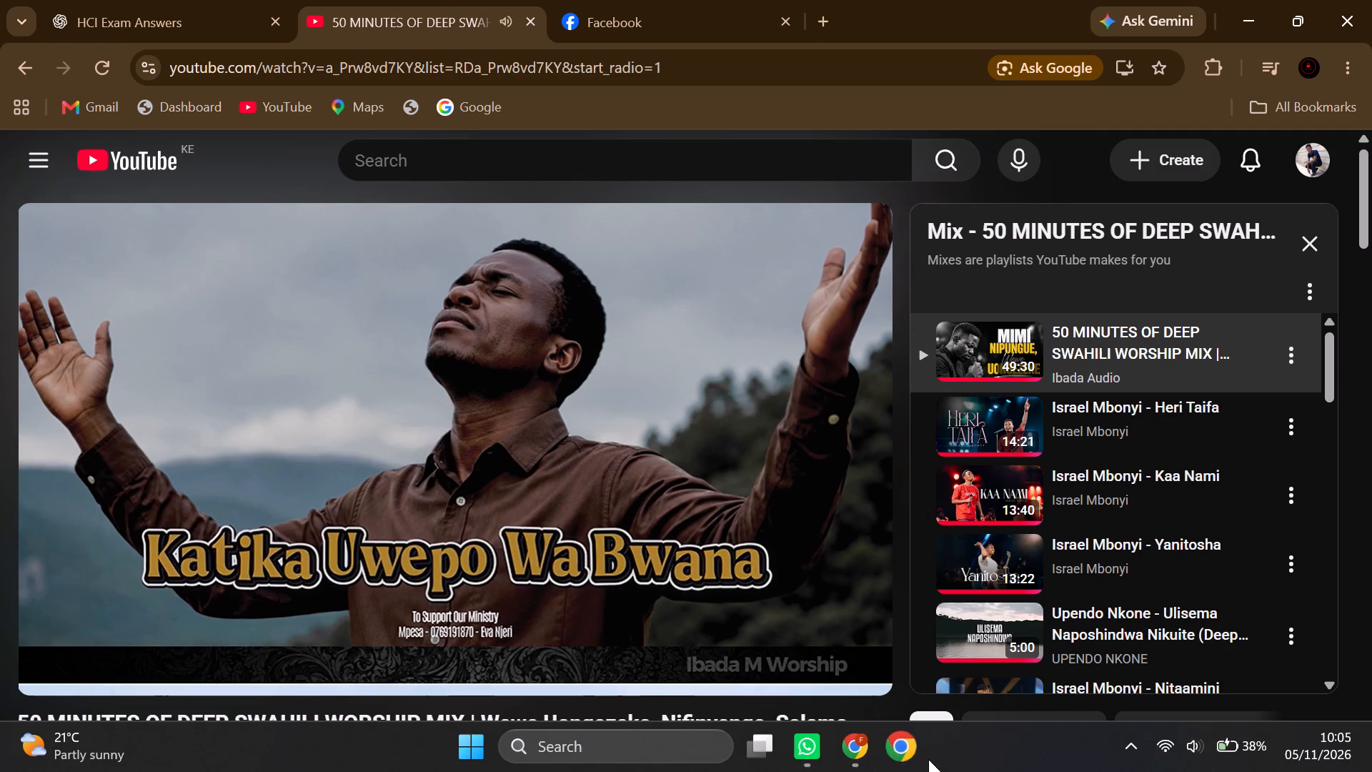
pyautogui.moveTo(928, 759); pyautogui.dragTo(895, 743)
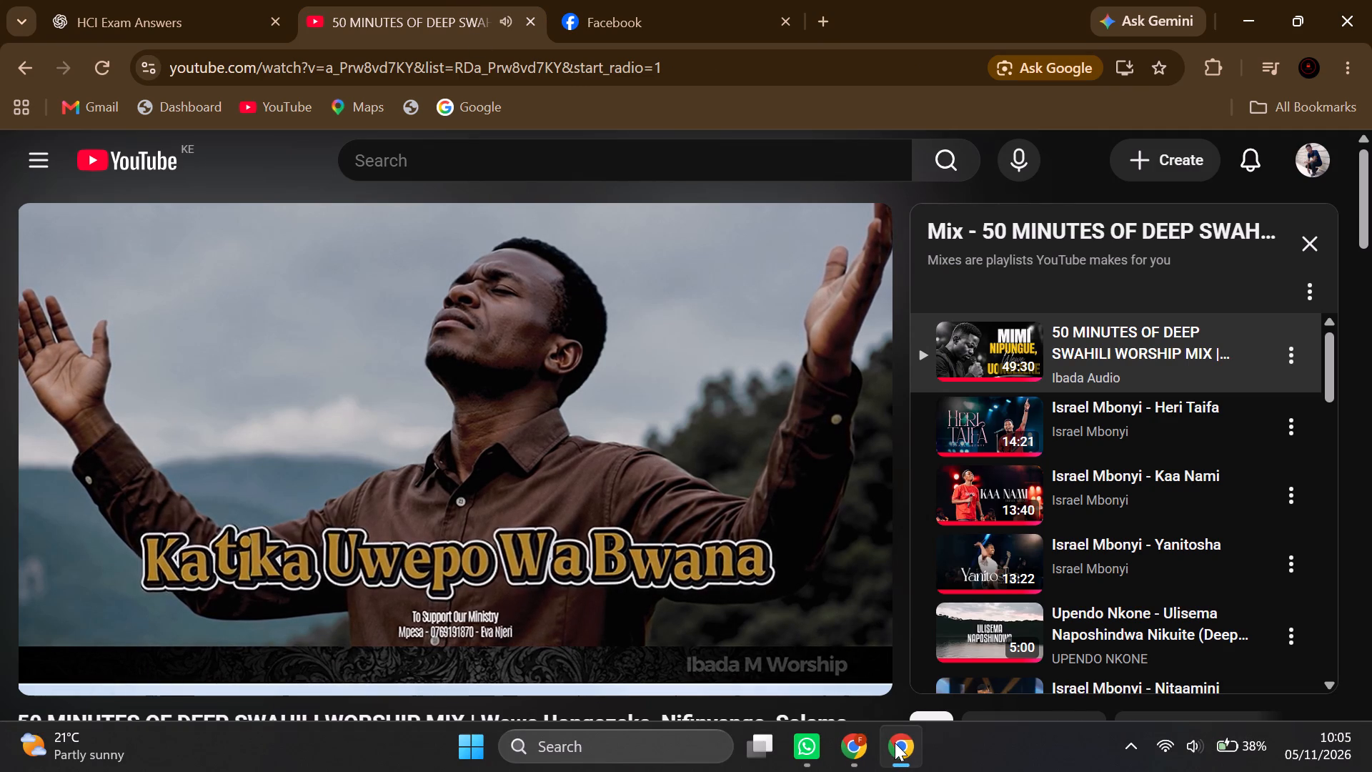
pyautogui.click(864, 739)
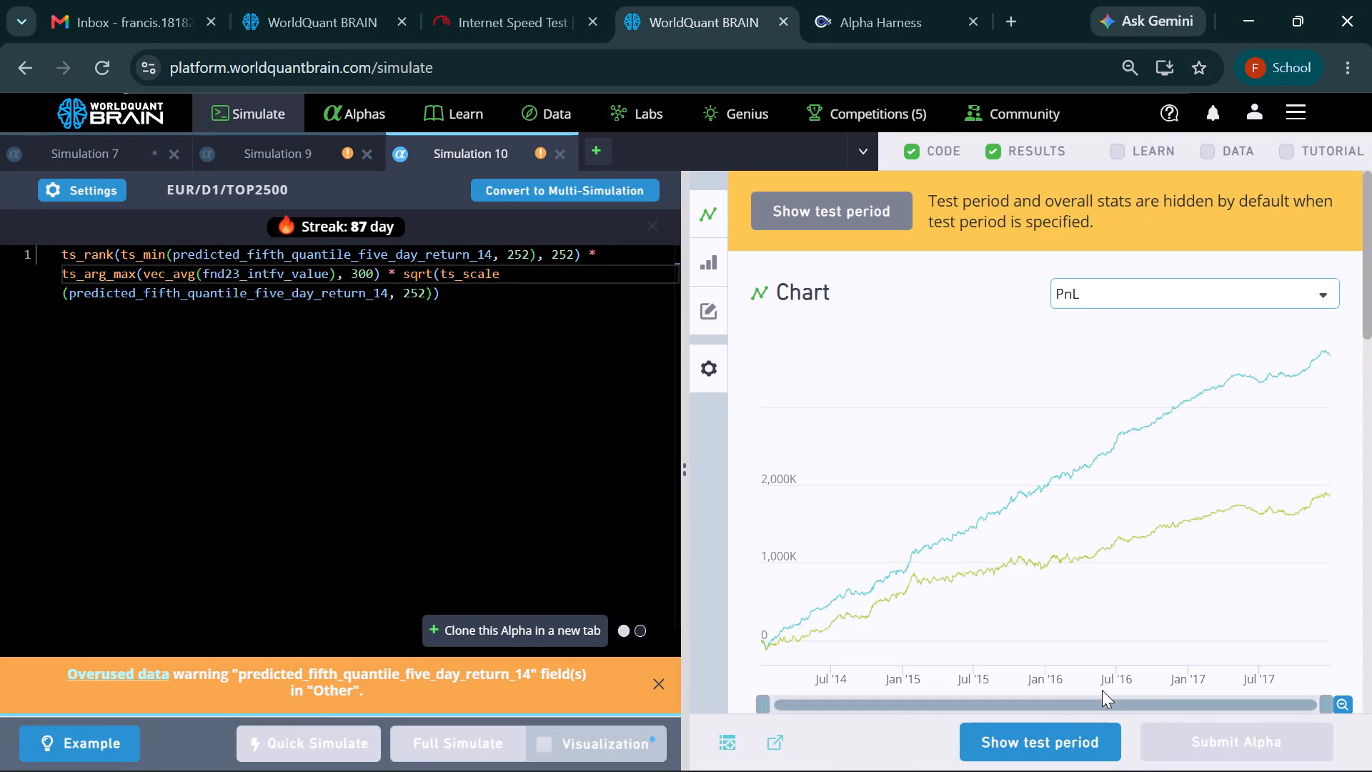
# Show the test period for the Simulation 10 result and examine its IS Summary for the full IS period.
pyautogui.click(1068, 748)
pyautogui.scroll(-2, 1090, 531)
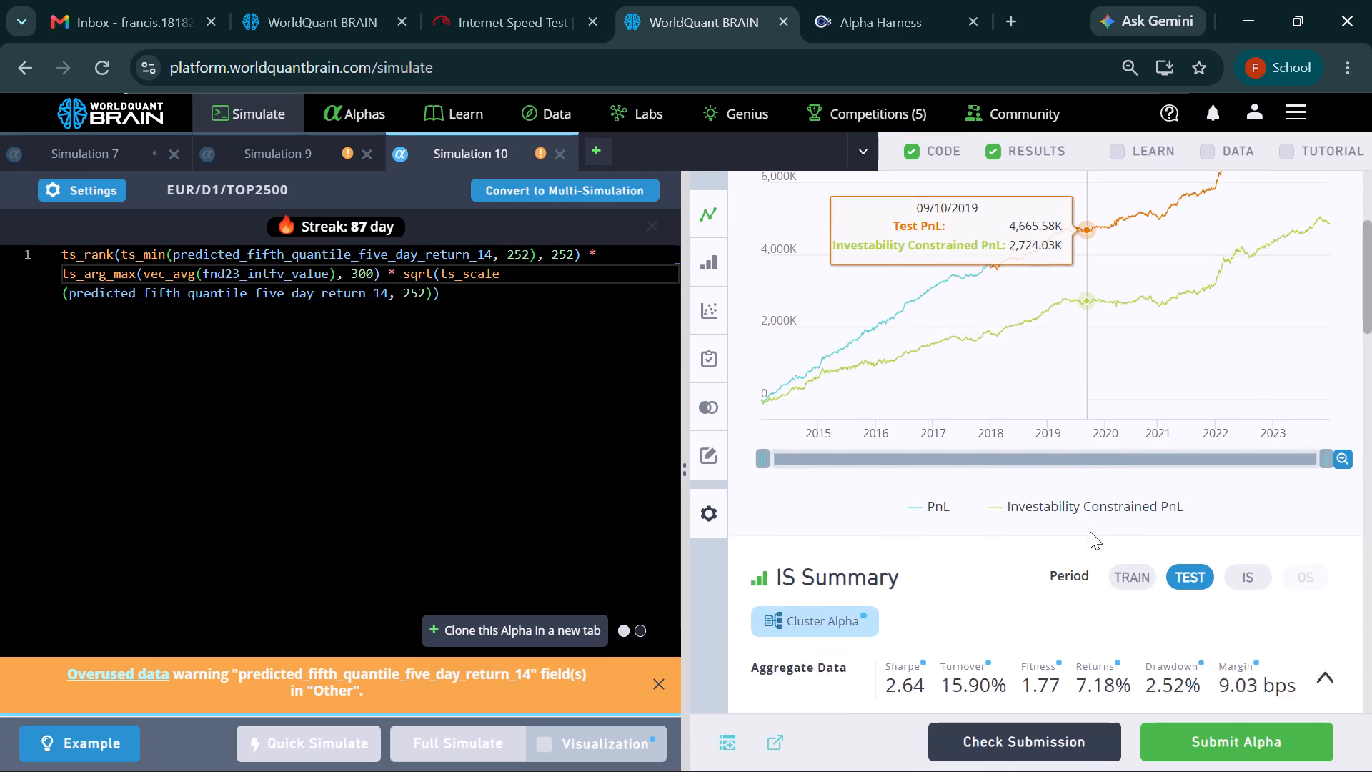
pyautogui.scroll(-1, 1090, 531)
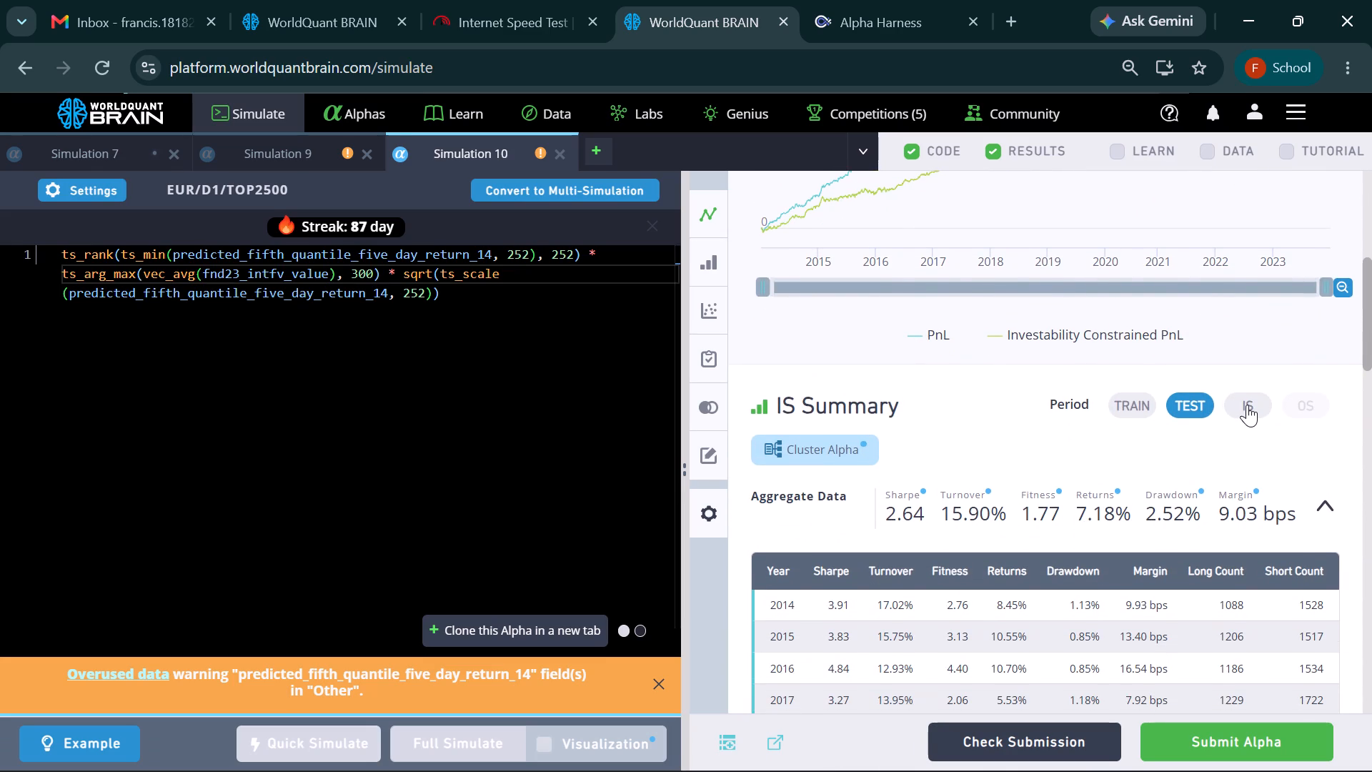
pyautogui.click(1247, 405)
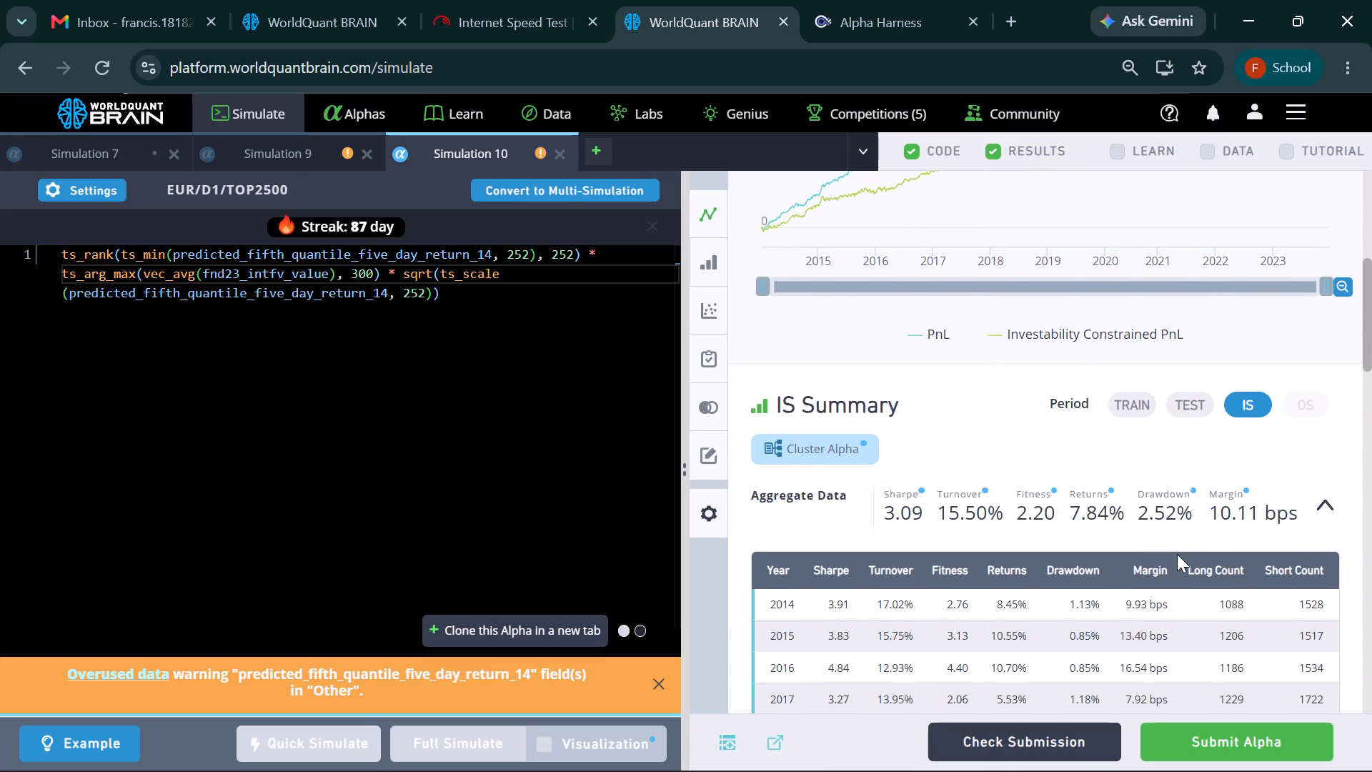
pyautogui.scroll(-4, 1177, 554)
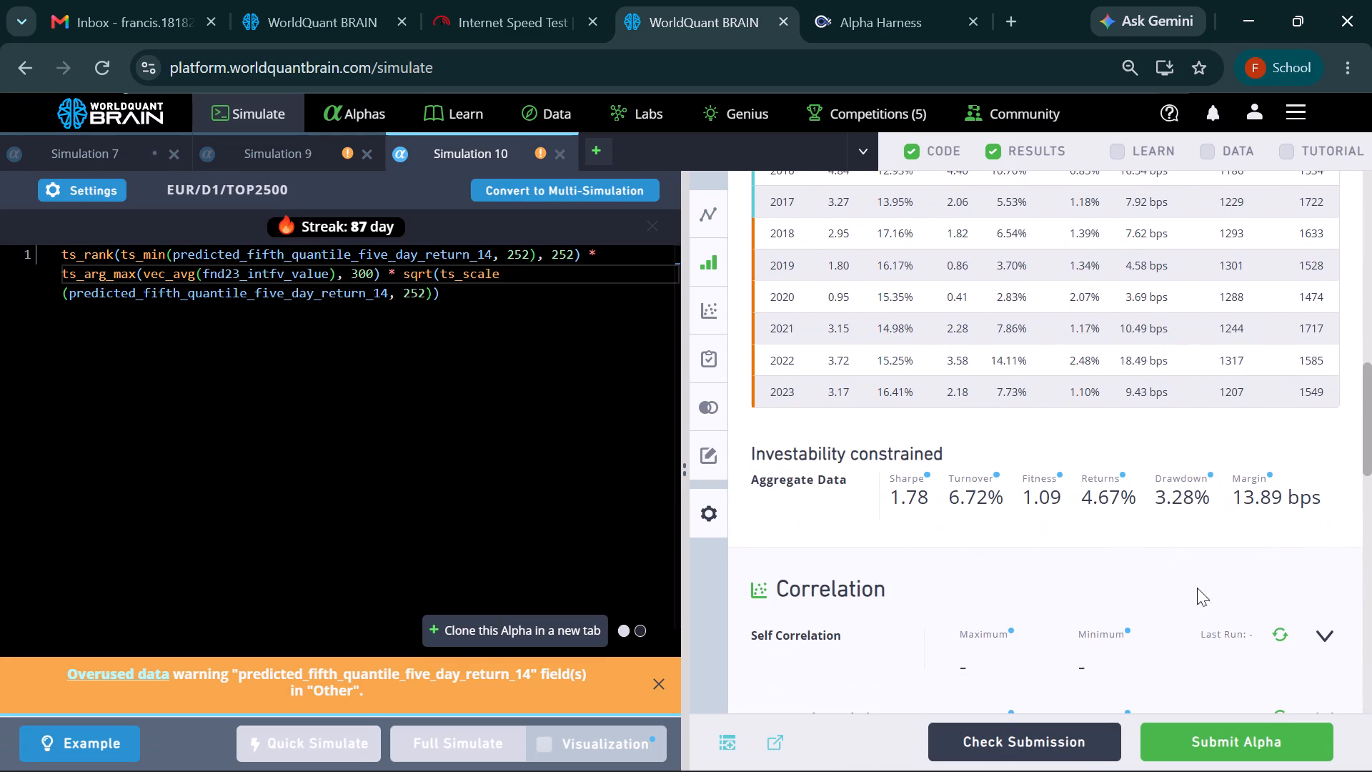
# Run the Prod Correlation check for the Simulation 10 alpha.
pyautogui.scroll(-4, 1183, 543)
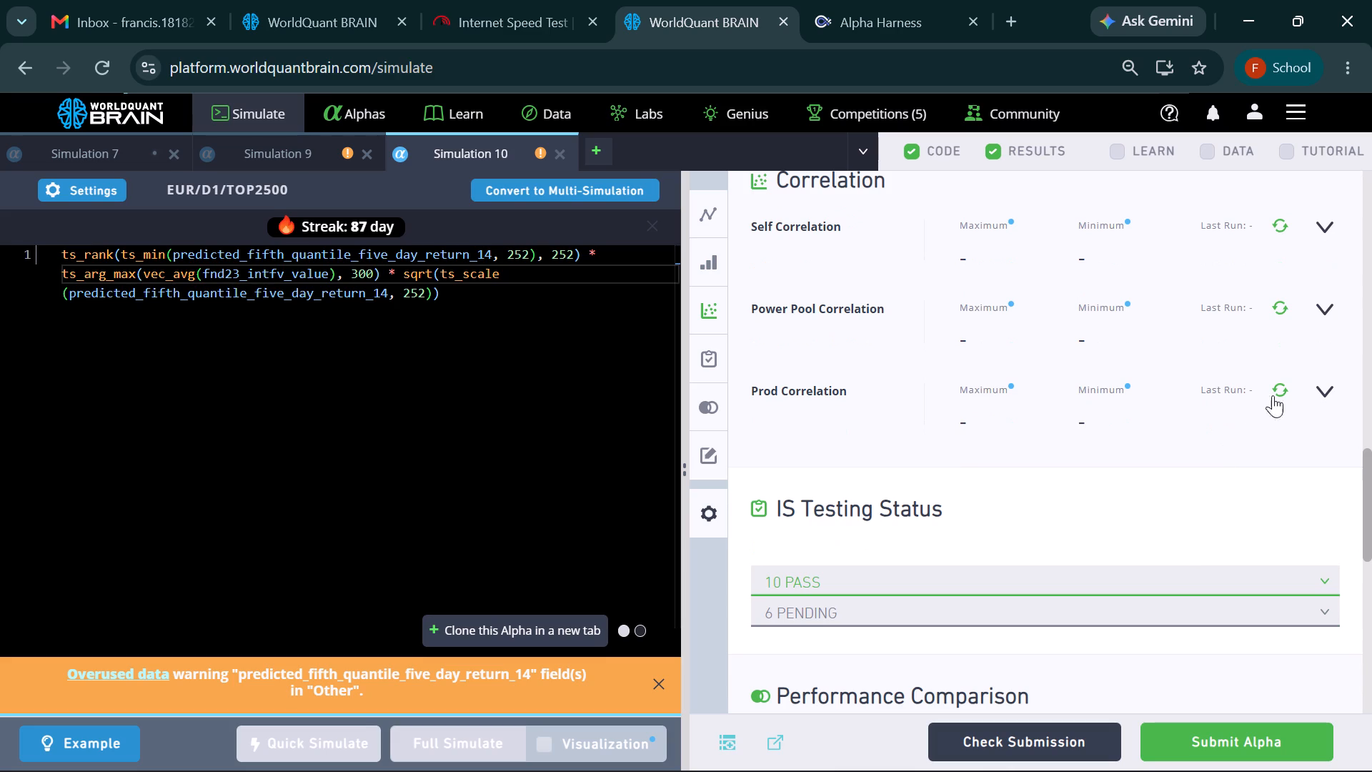
pyautogui.click(1288, 380)
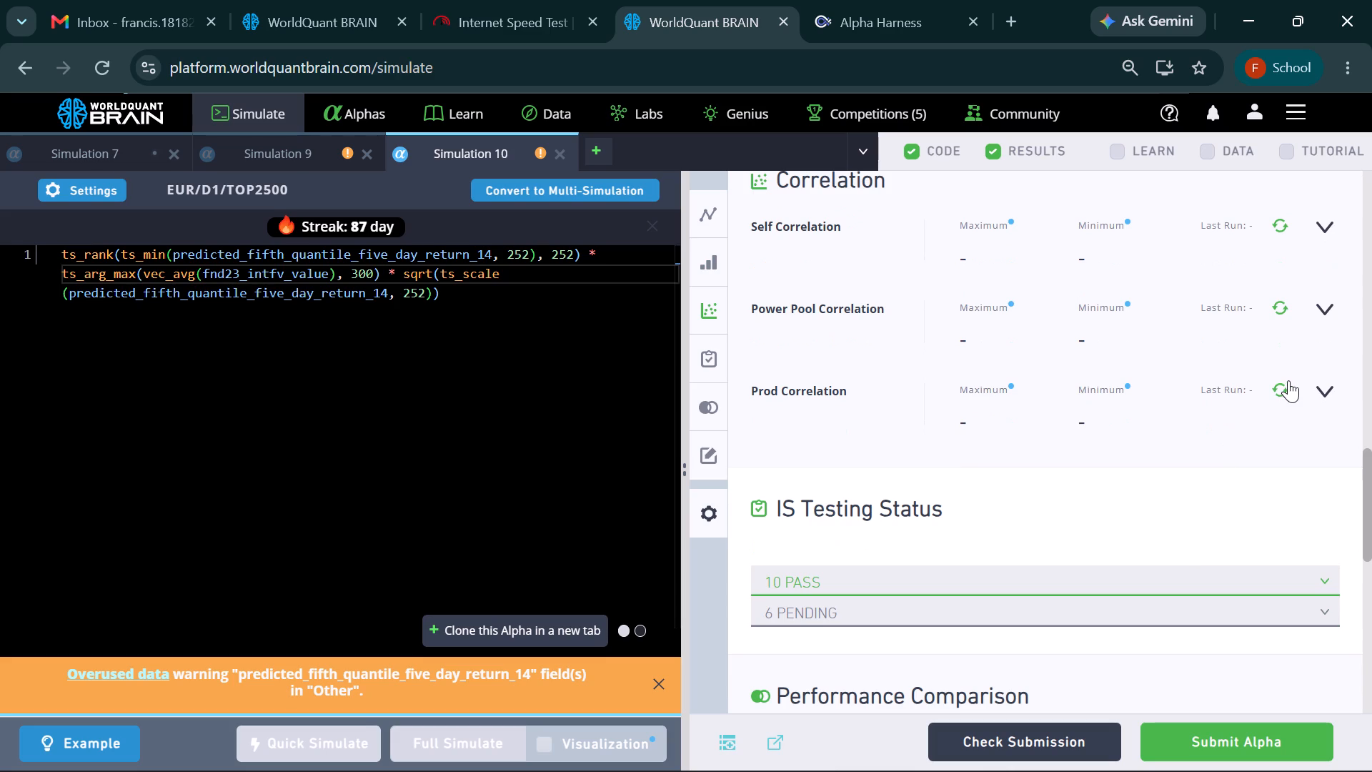
pyautogui.click(1283, 389)
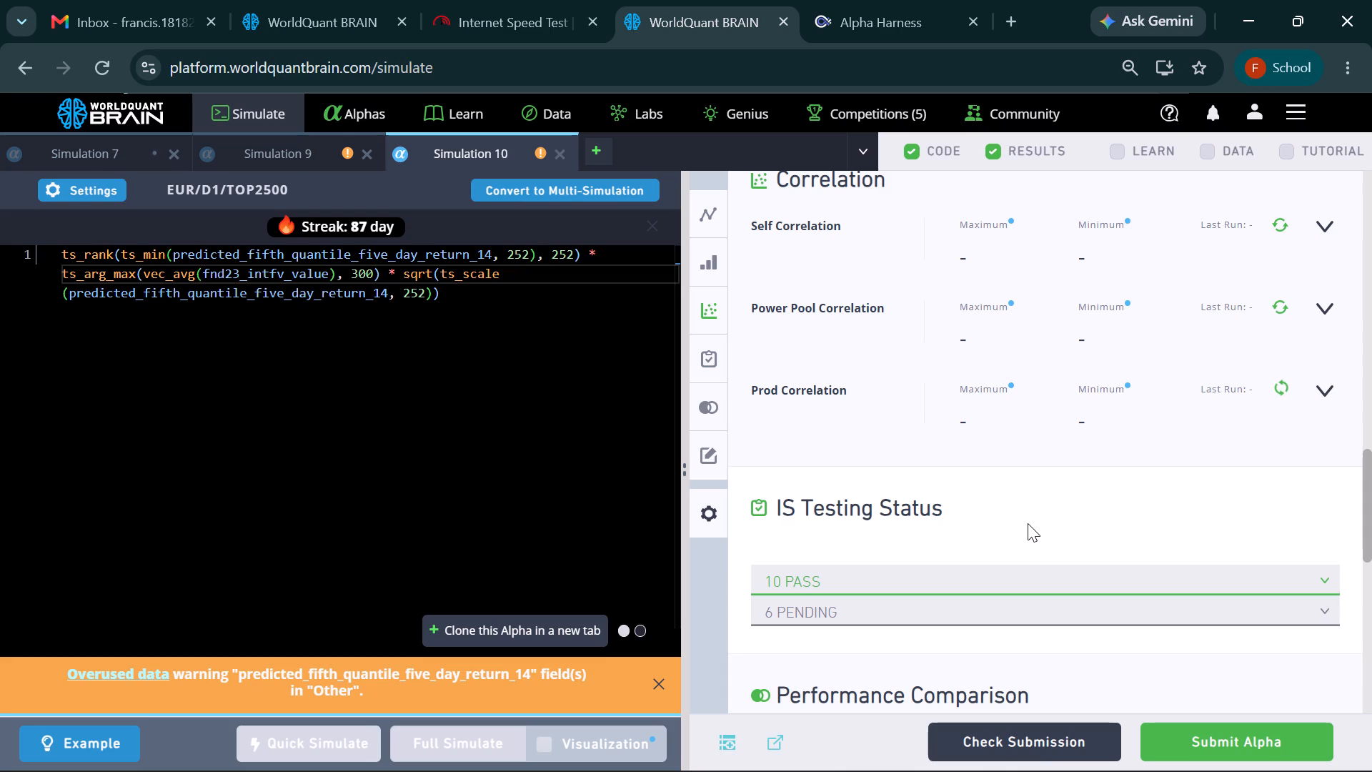
# Expand the passed checks under IS Testing Status and examine the cutoffs, pyramid themes and multipliers.
pyautogui.click(863, 583)
pyautogui.scroll(-3, 863, 583)
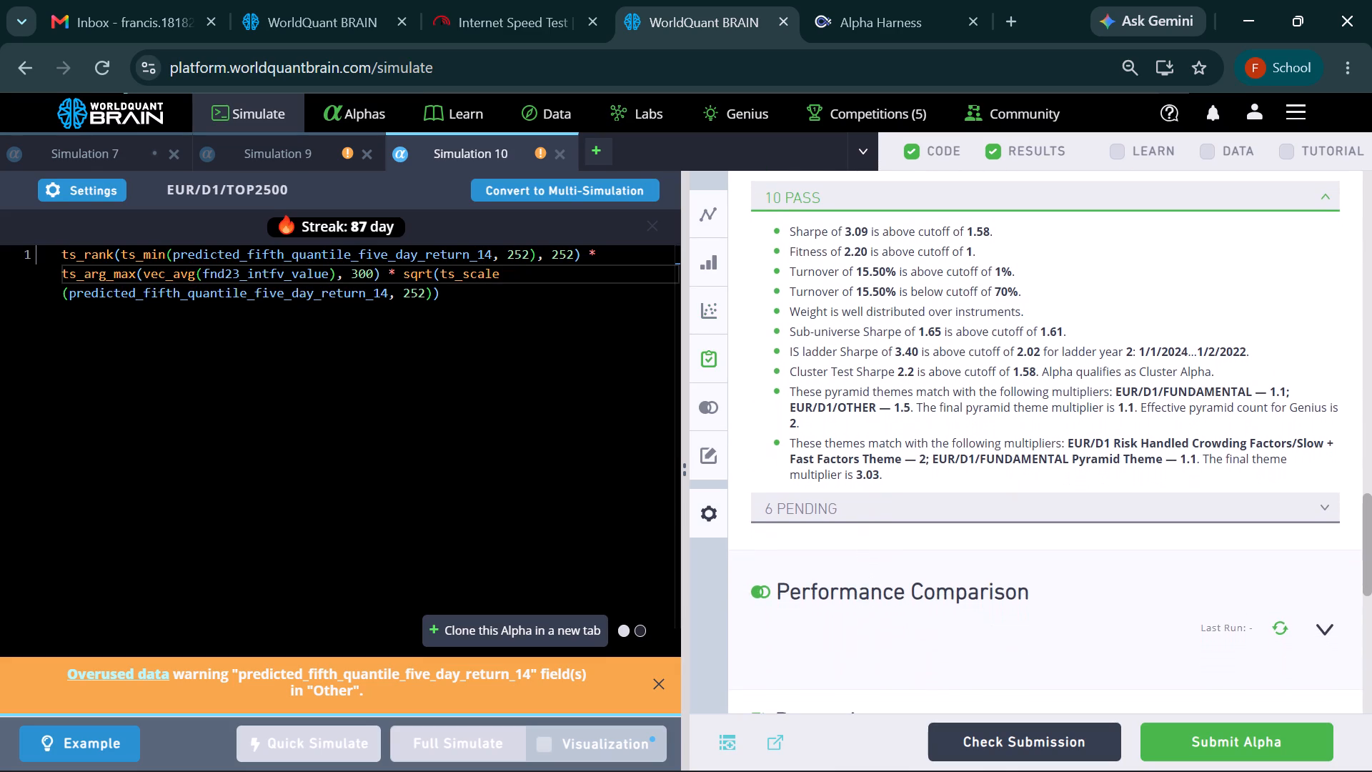
pyautogui.scroll(2, 863, 583)
pyautogui.click(434, 437)
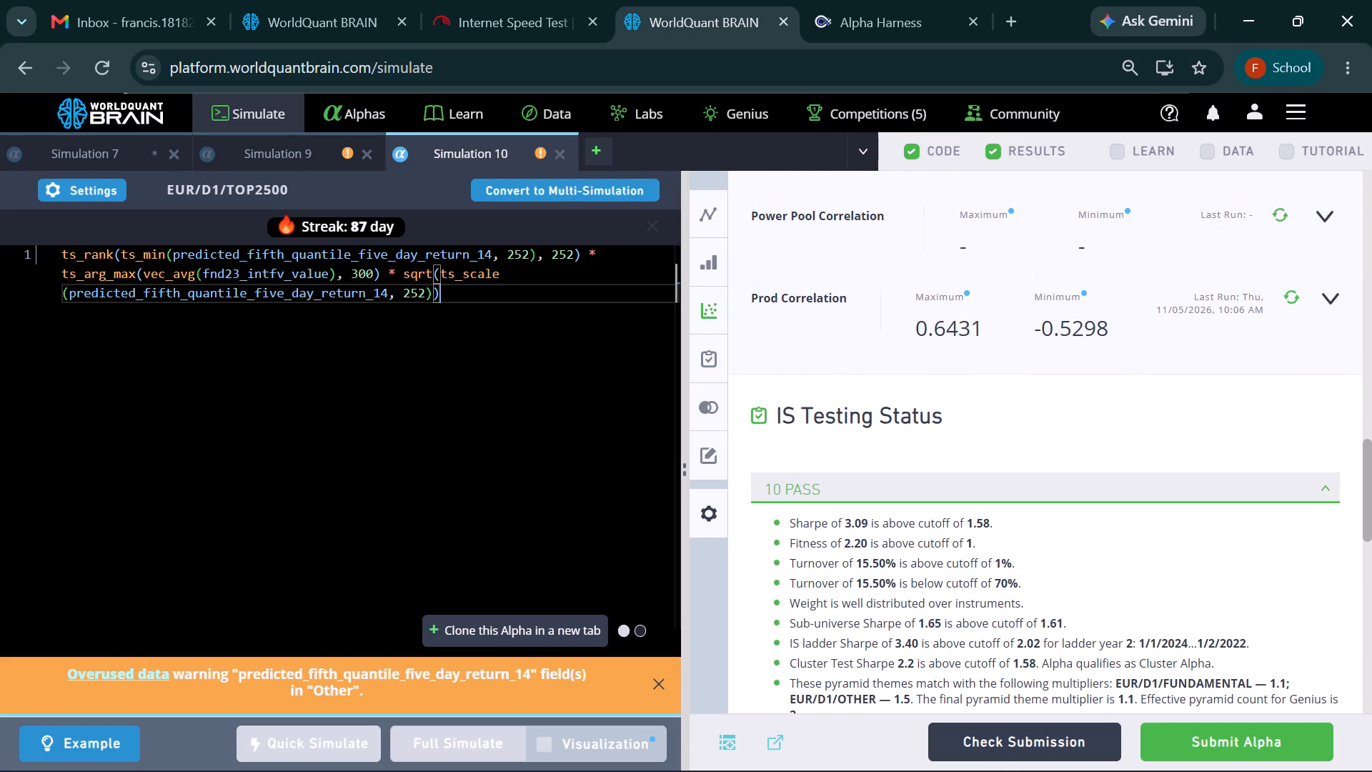
pyautogui.hotkey('ctrl', 'a')
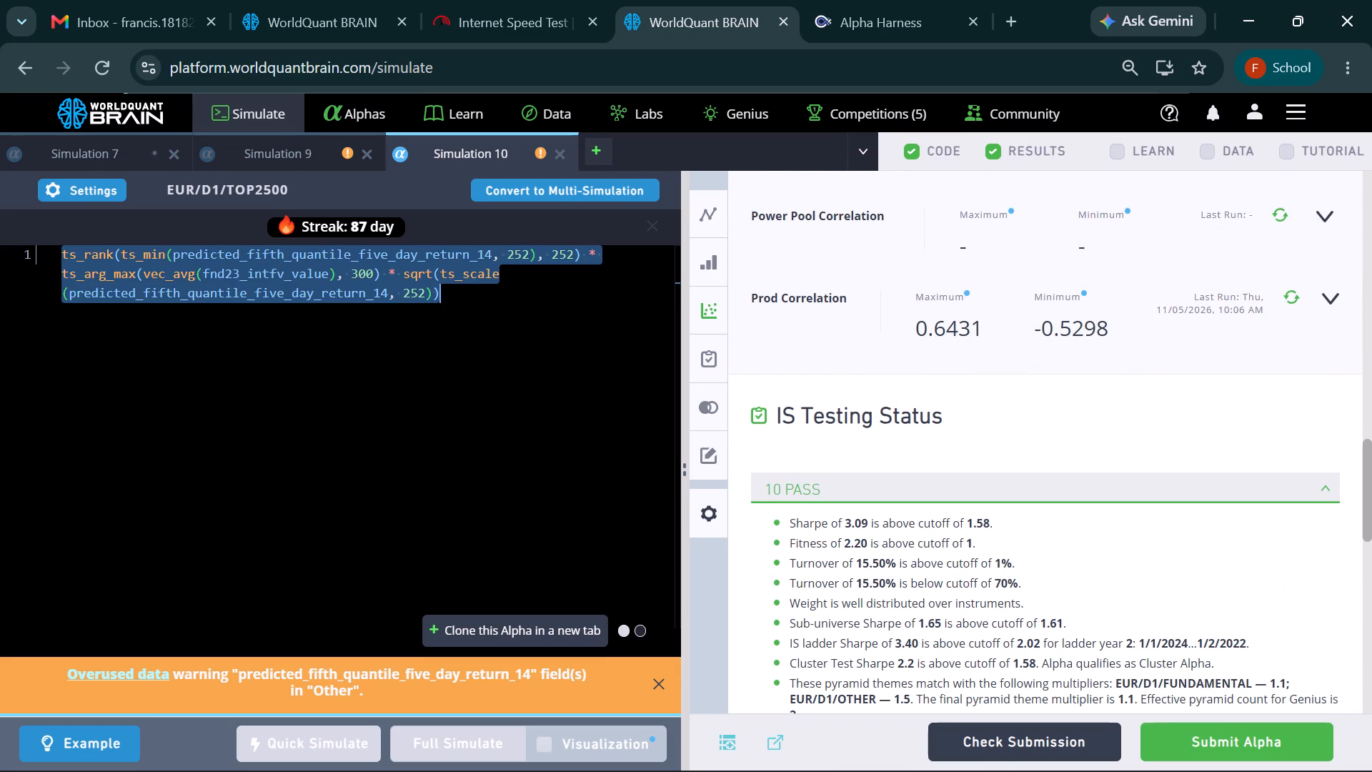
pyautogui.hotkey('ctrl', 'c')
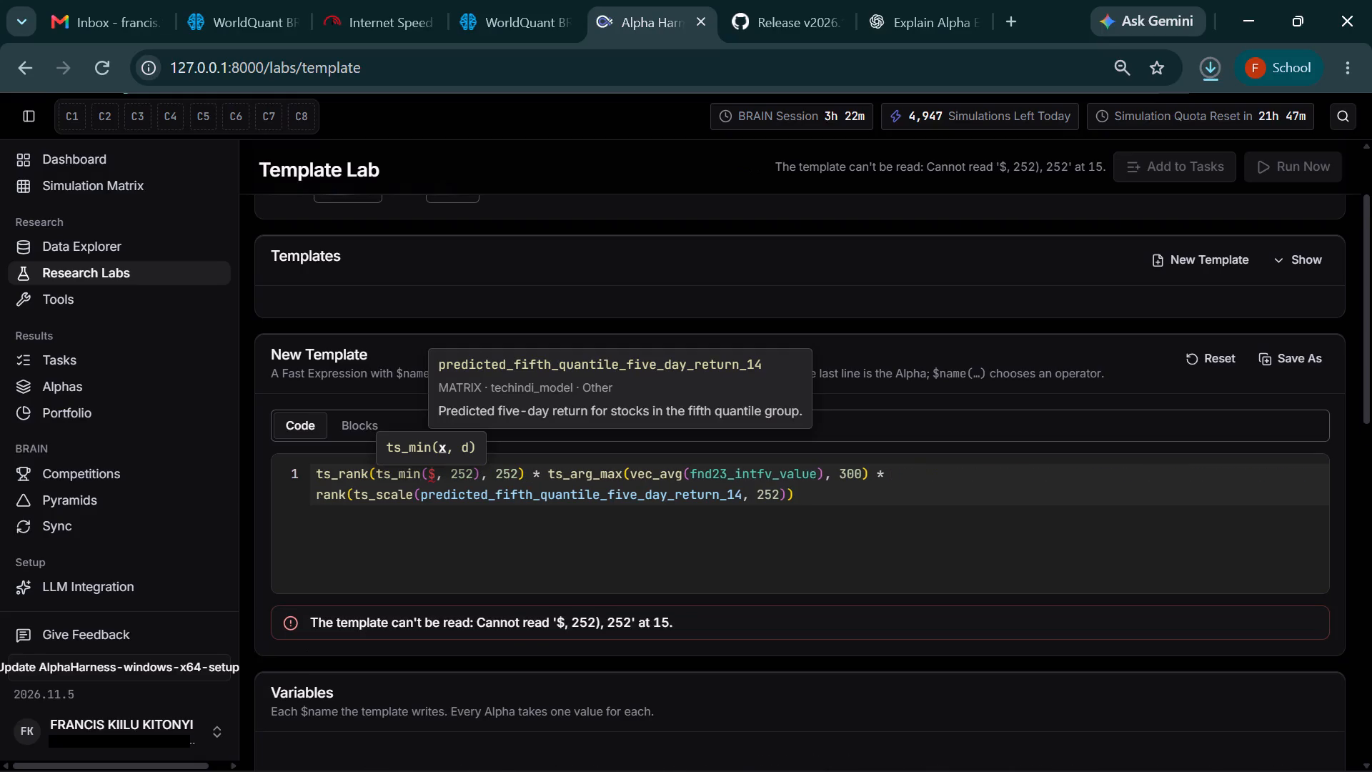
pyautogui.write('model')
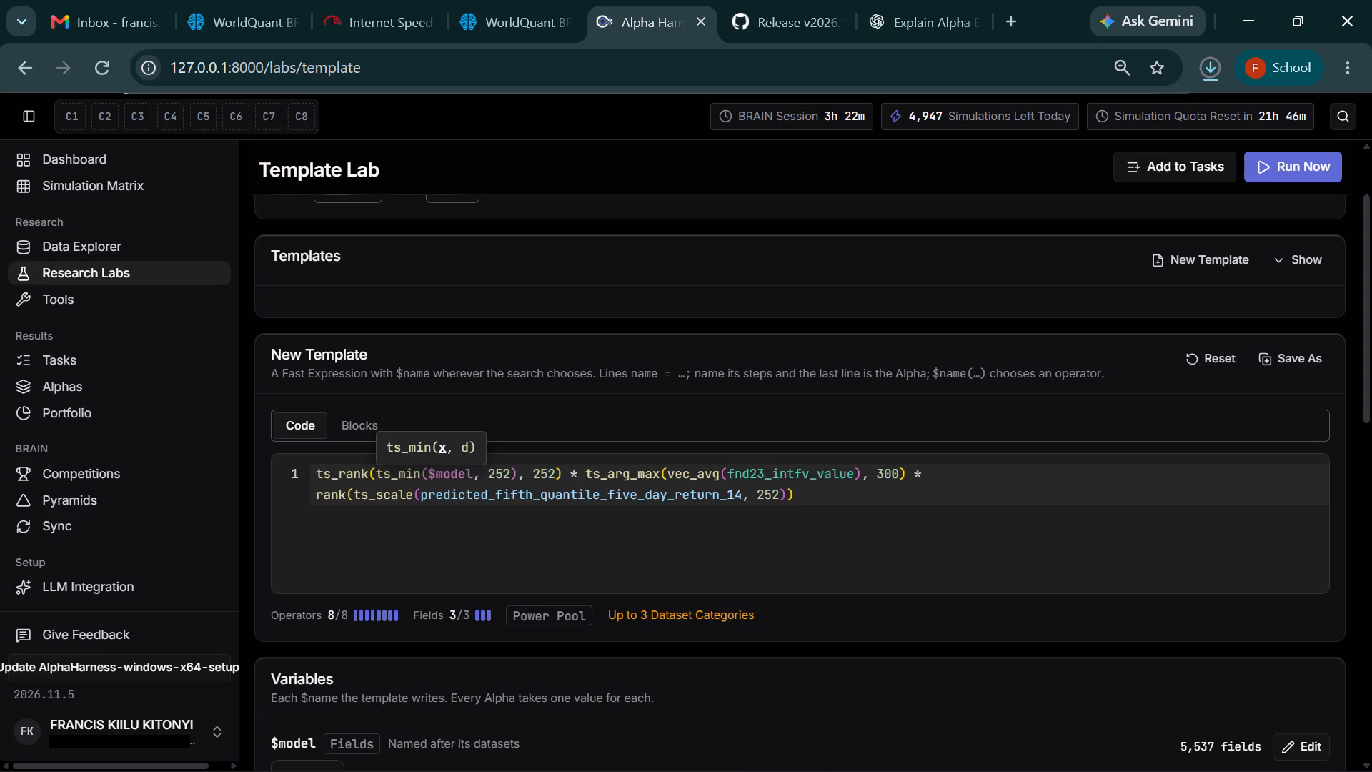
# Replace the predicted_fifth_quantile_five_day_return_14 field inside ts_scale with the variable $other and run the template.
pyautogui.click(743, 491)
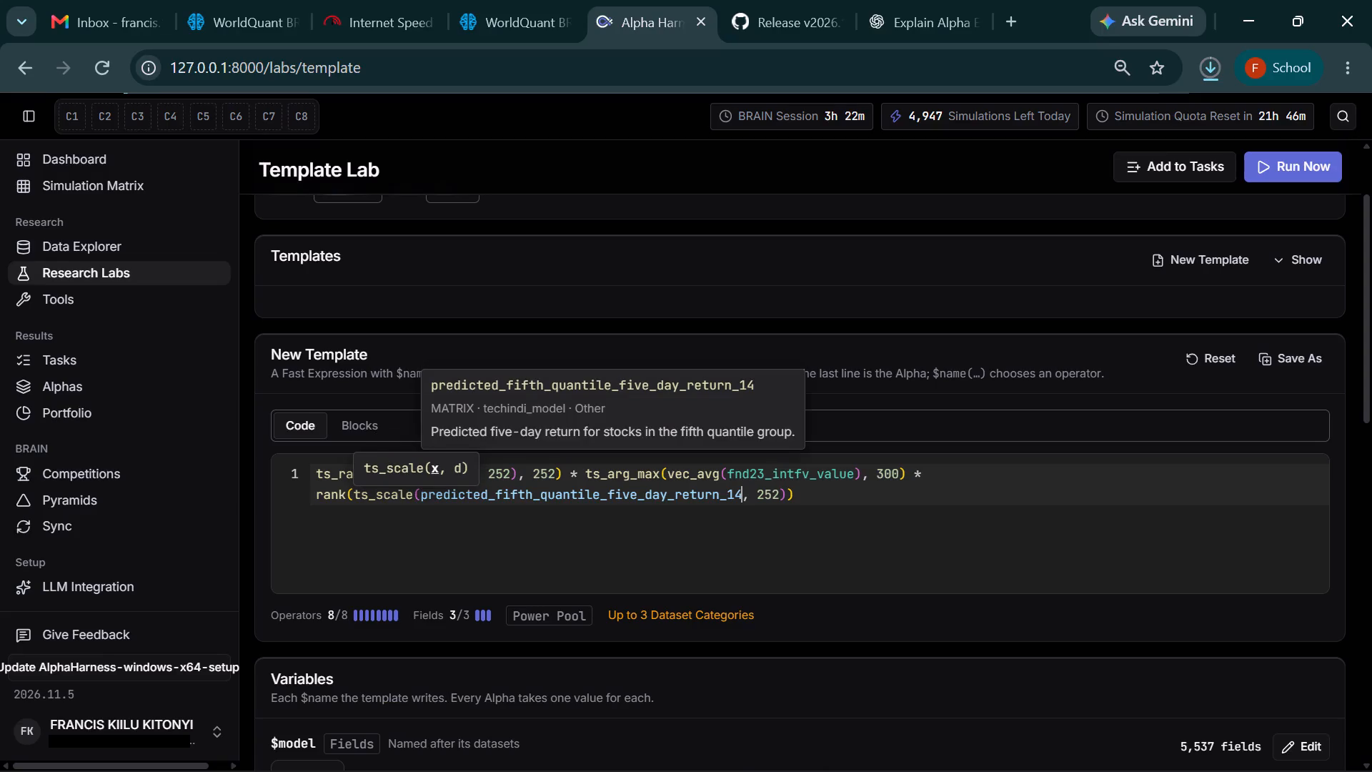
pyautogui.press('BackSpace')
pyautogui.press('BackSpace')
pyautogui.press('BackSpace')
pyautogui.press('BackSpace')
pyautogui.press('BackSpace')
pyautogui.press('BackSpace')
pyautogui.press('BackSpace')
pyautogui.press('BackSpace')
pyautogui.press('BackSpace')
pyautogui.press('BackSpace')
pyautogui.press('BackSpace')
pyautogui.press('BackSpace')
pyautogui.press('BackSpace')
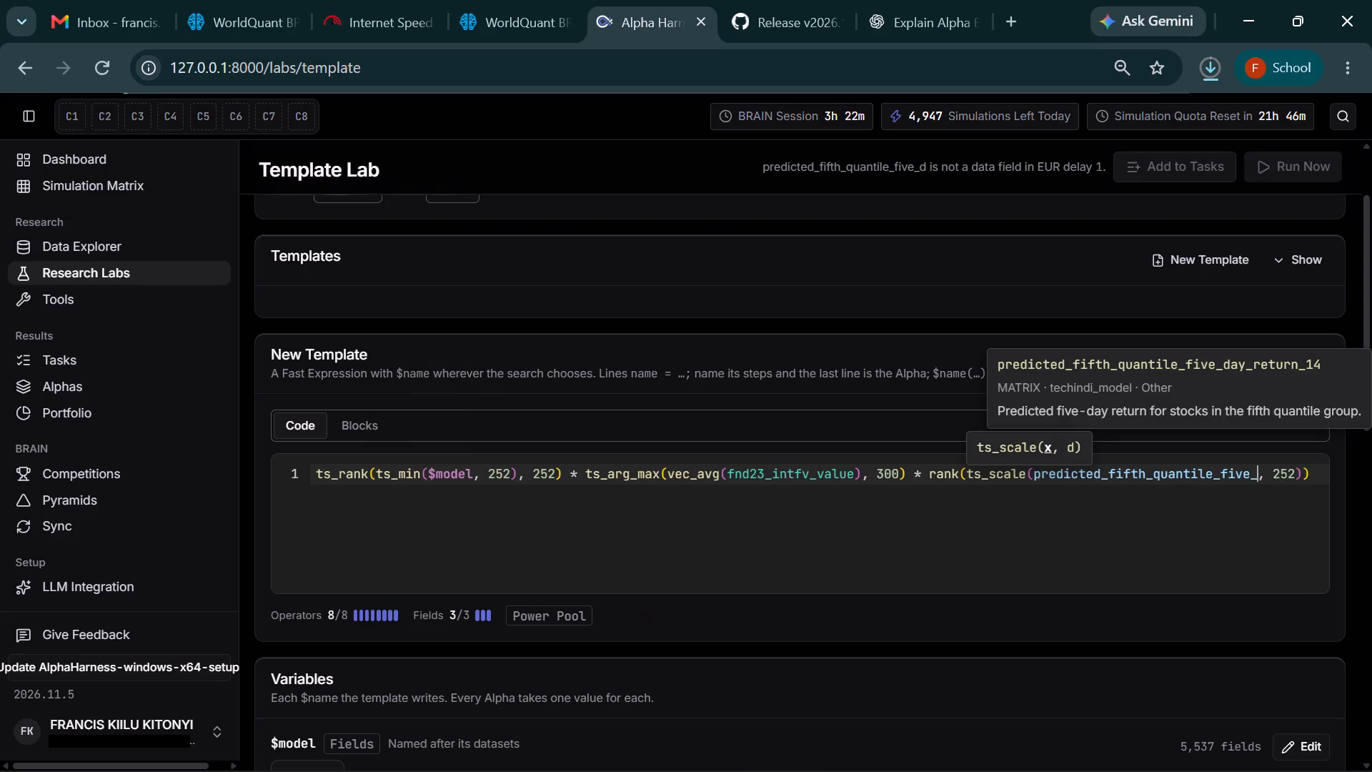
pyautogui.press('BackSpace')
pyautogui.press('BackSpace')
pyautogui.press('BackSpace')
pyautogui.press('BackSpace')
pyautogui.press('BackSpace')
pyautogui.press('BackSpace')
pyautogui.press('BackSpace')
pyautogui.press('BackSpace')
pyautogui.press('BackSpace')
pyautogui.press('BackSpace')
pyautogui.press('BackSpace')
pyautogui.press('BackSpace')
pyautogui.press('BackSpace')
pyautogui.press('BackSpace')
pyautogui.press('BackSpace')
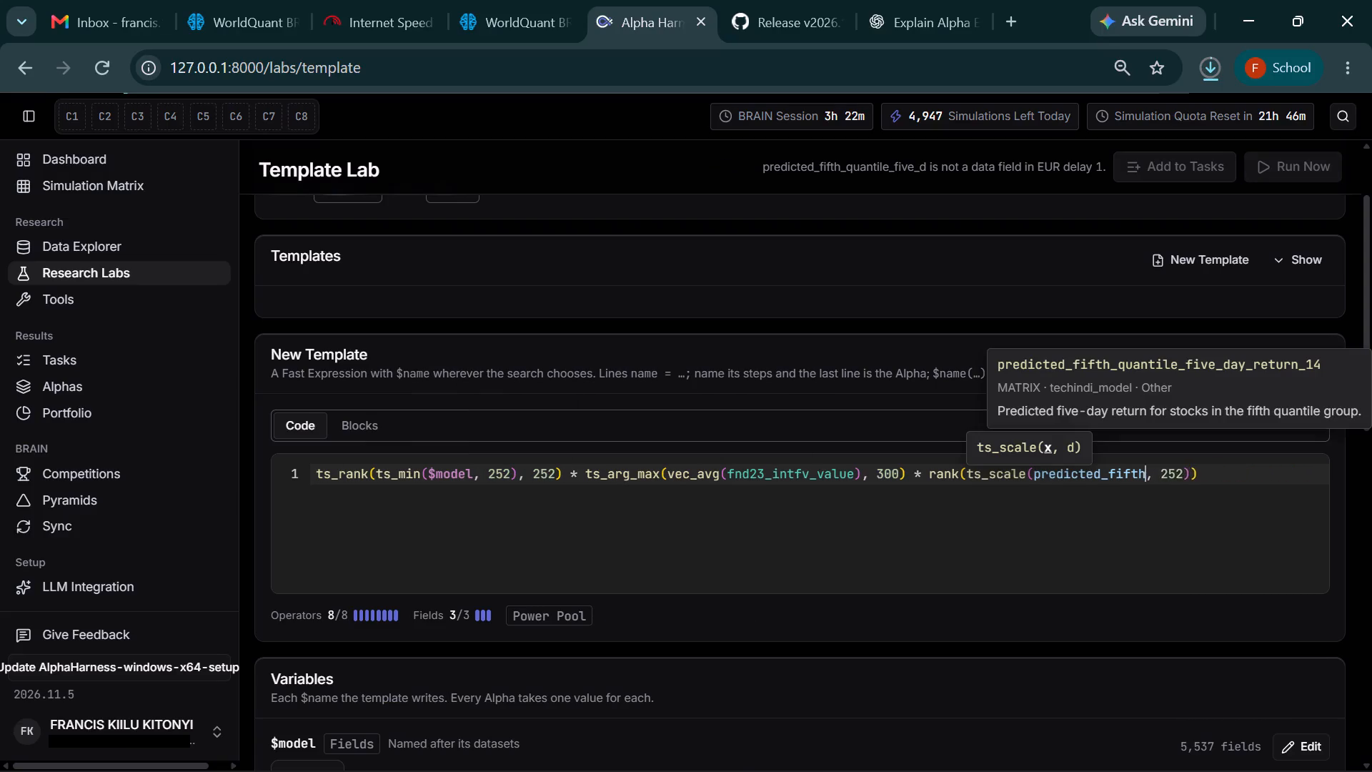
pyautogui.press('BackSpace')
pyautogui.press('BackSpace')
pyautogui.press('BackSpace')
pyautogui.press('BackSpace')
pyautogui.press('BackSpace')
pyautogui.press('BackSpace')
pyautogui.press('BackSpace')
pyautogui.press('BackSpace')
pyautogui.press('BackSpace')
pyautogui.press('BackSpace')
pyautogui.press('BackSpace')
pyautogui.press('BackSpace')
pyautogui.press('BackSpace')
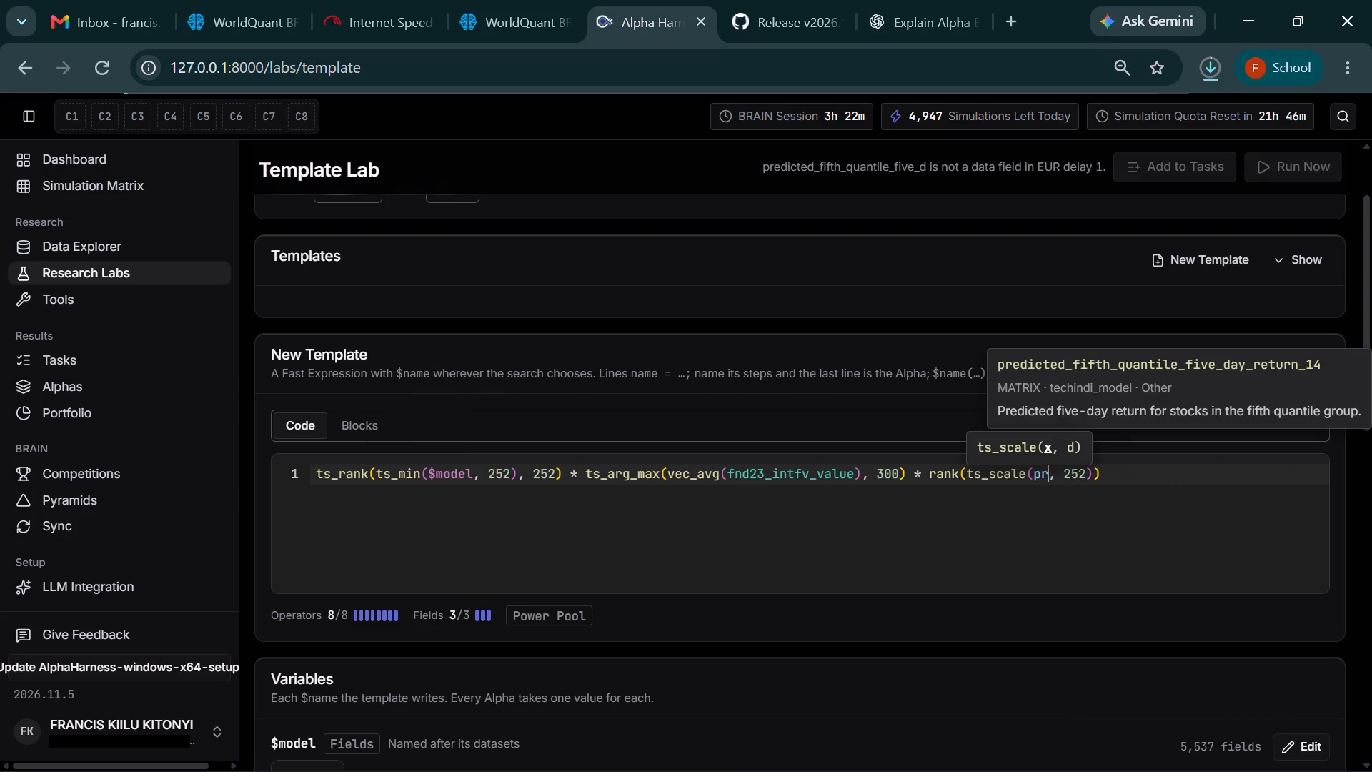
pyautogui.press('BackSpace')
pyautogui.press('BackSpace')
pyautogui.write('$other')
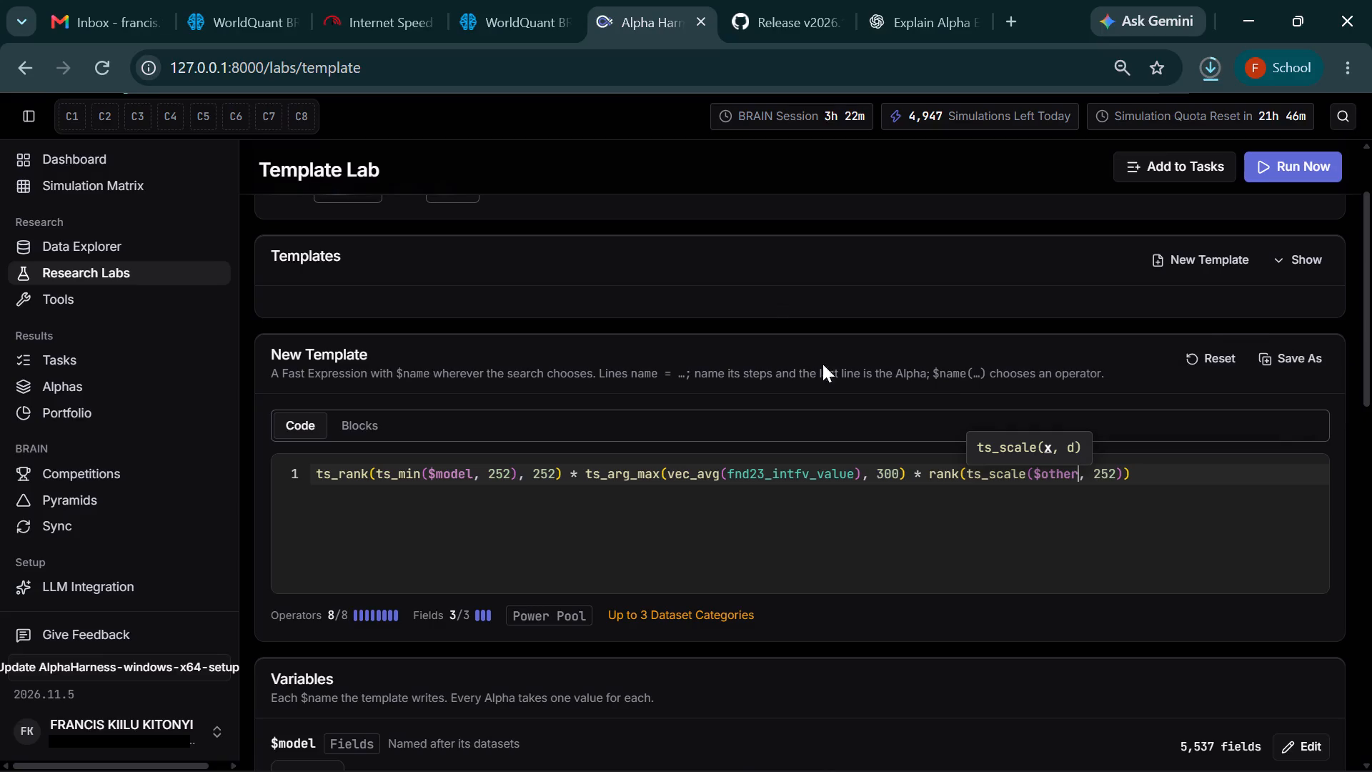
pyautogui.click(1298, 159)
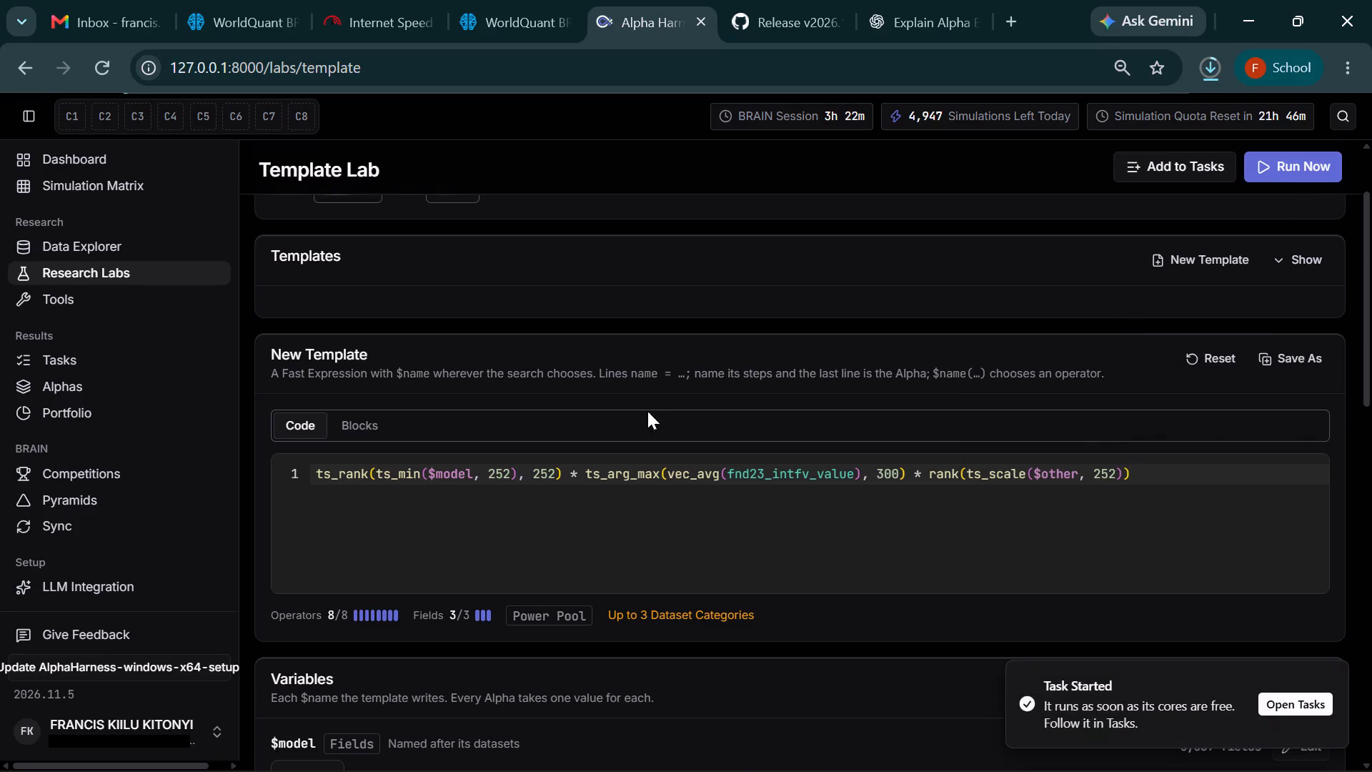
# Swap the template's variables, putting $other inside ts_min and $model inside ts_scale, and run it as another task.
pyautogui.click(470, 470)
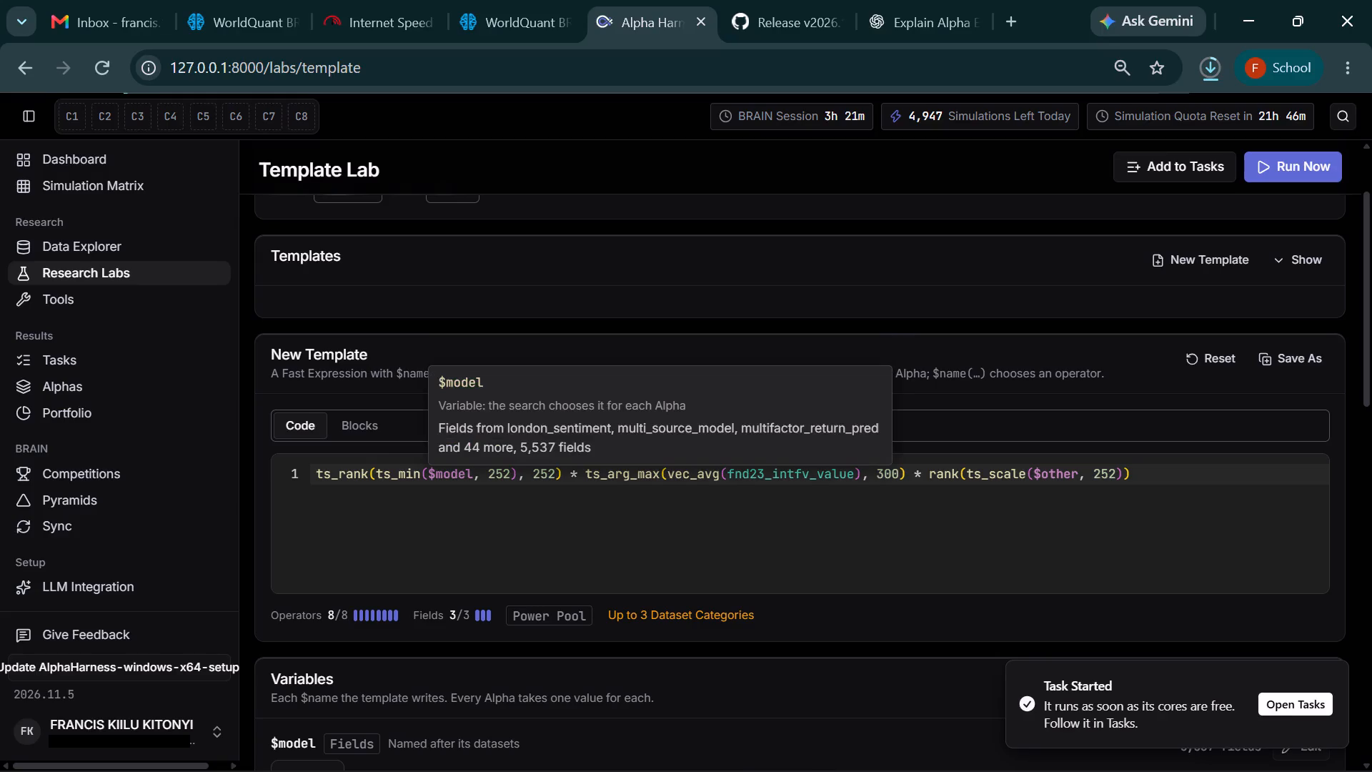
pyautogui.press('BackSpace')
pyautogui.press('BackSpace')
pyautogui.press('BackSpace')
pyautogui.press('BackSpace')
pyautogui.press('BackSpace')
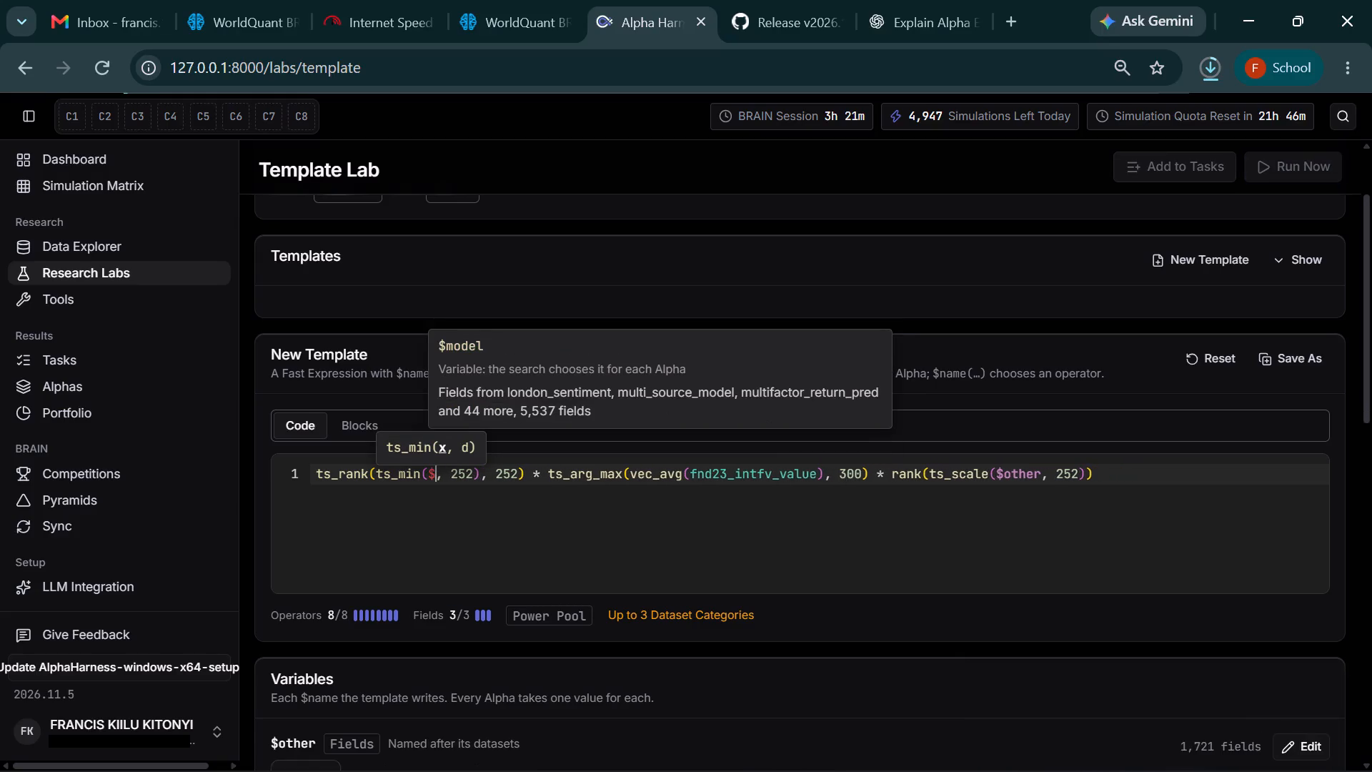
pyautogui.write('other')
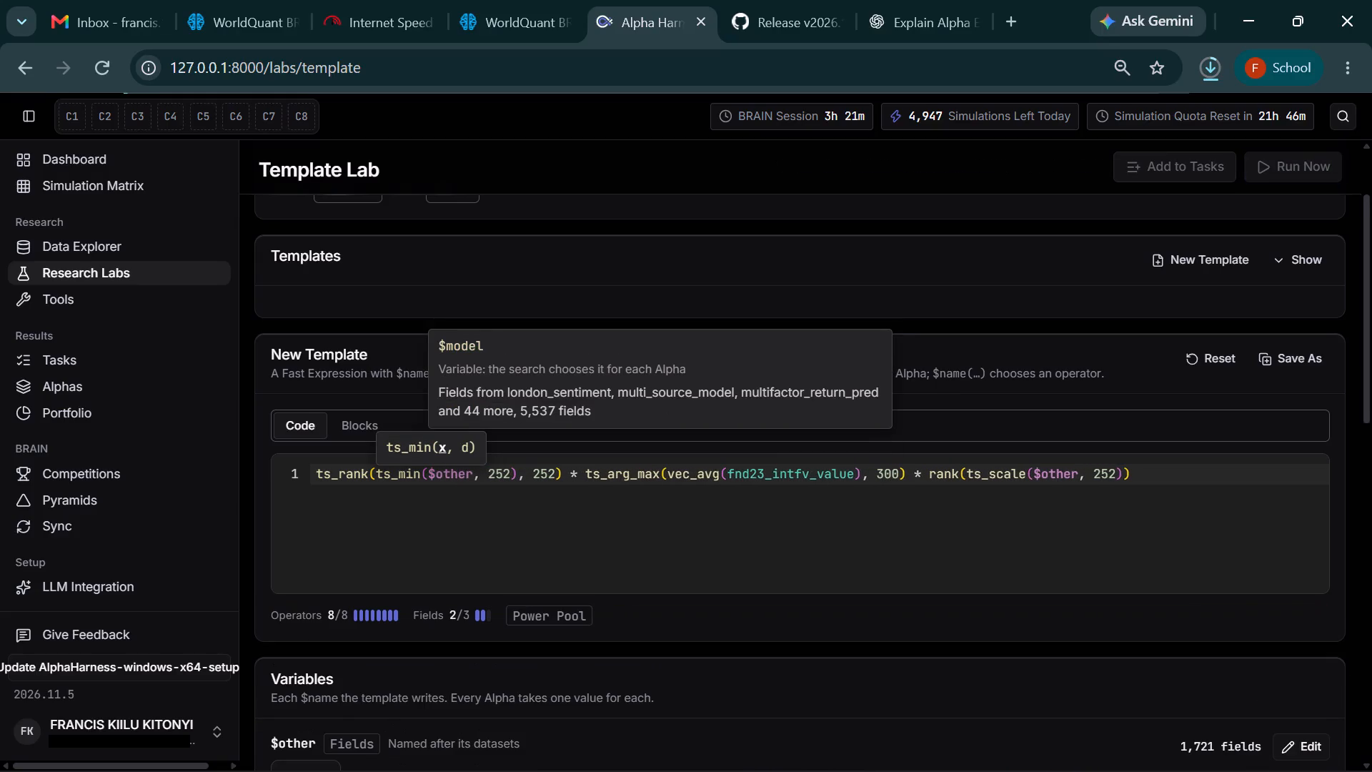
pyautogui.click(1080, 471)
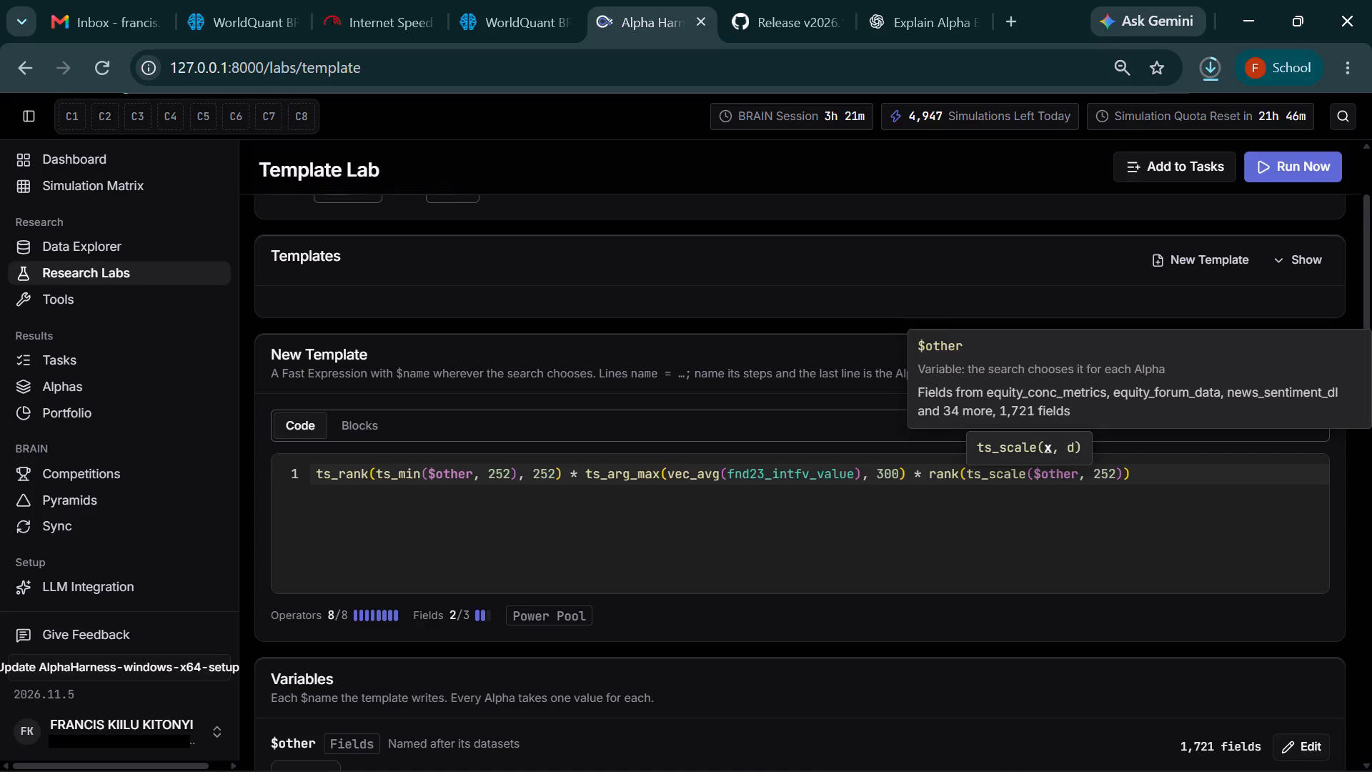
pyautogui.press('BackSpace')
pyautogui.press('BackSpace')
pyautogui.press('BackSpace')
pyautogui.press('BackSpace')
pyautogui.press('BackSpace')
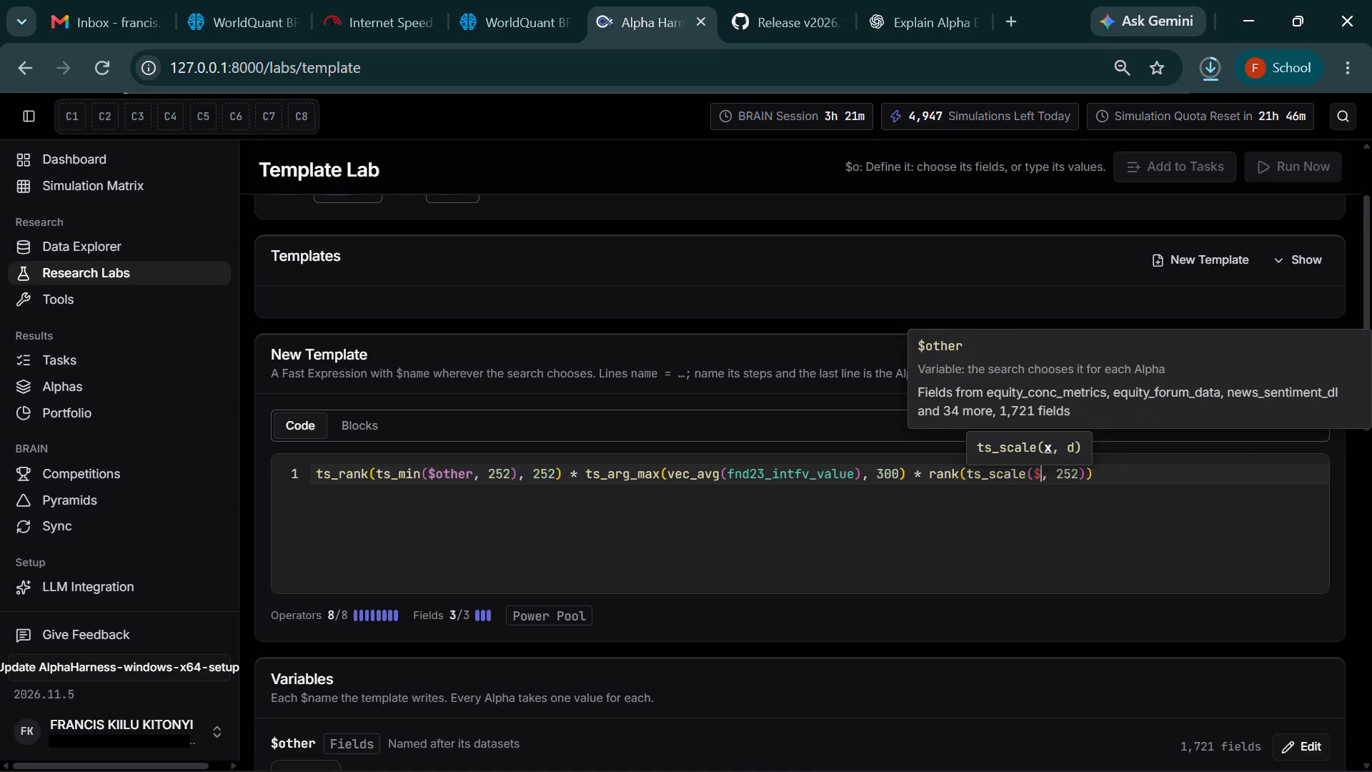
pyautogui.write('model')
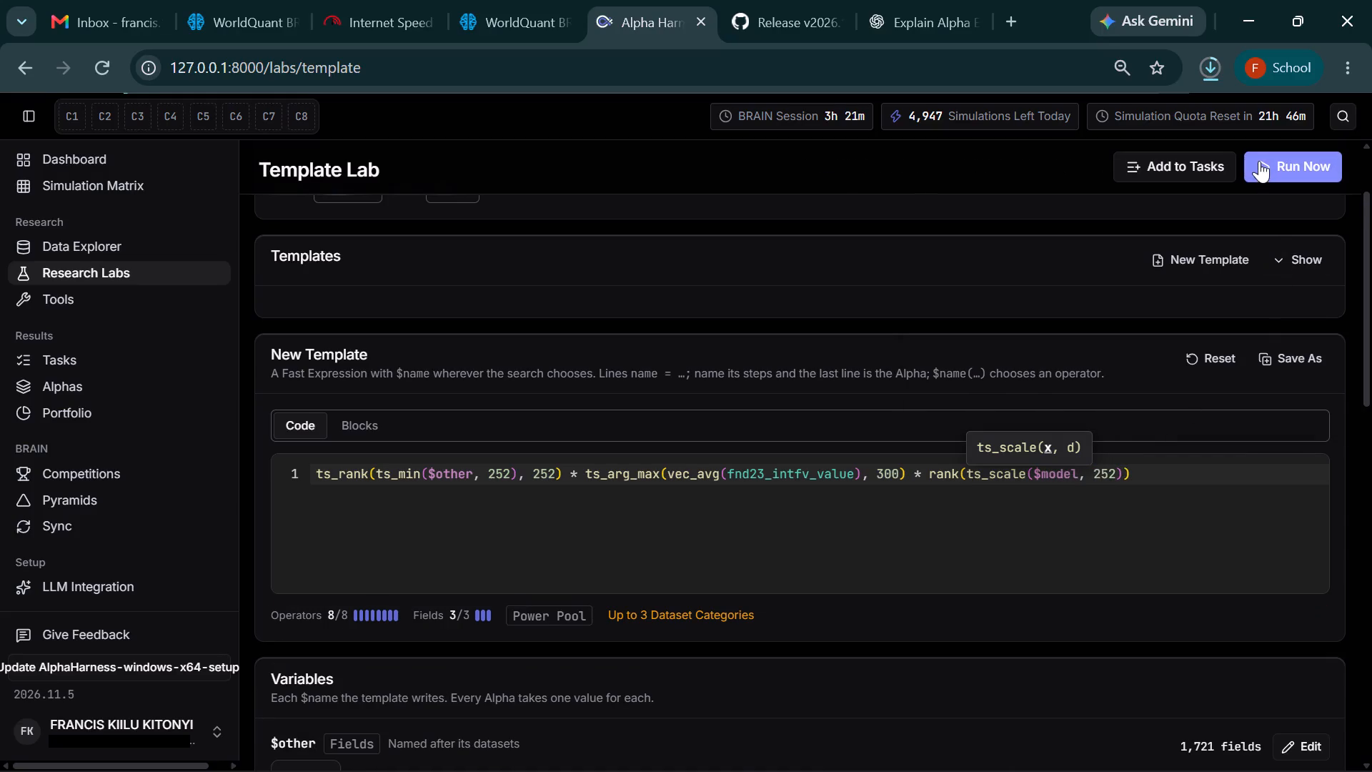
pyautogui.click(1259, 162)
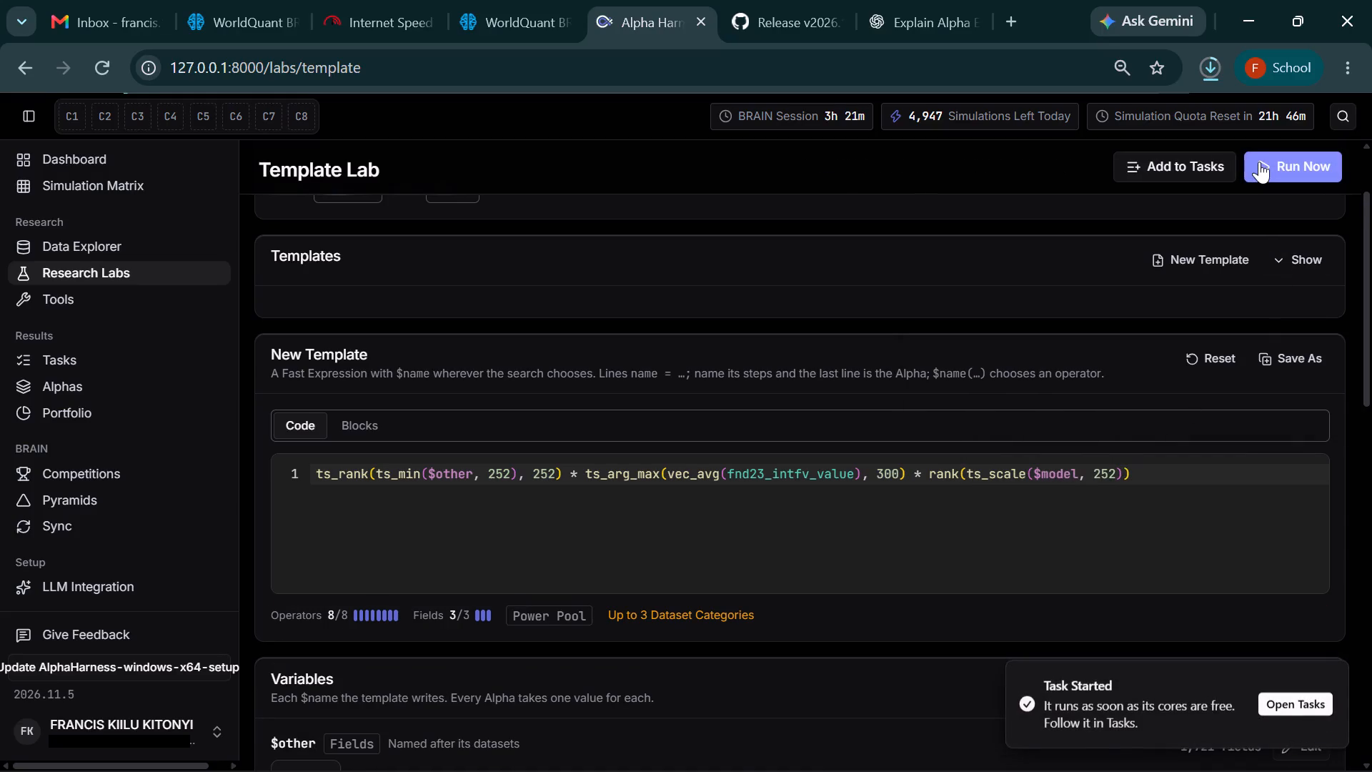
# Change the ts_scale variable to $other, so both variables are $other, and run the template.
pyautogui.click(1077, 471)
pyautogui.press('BackSpace')
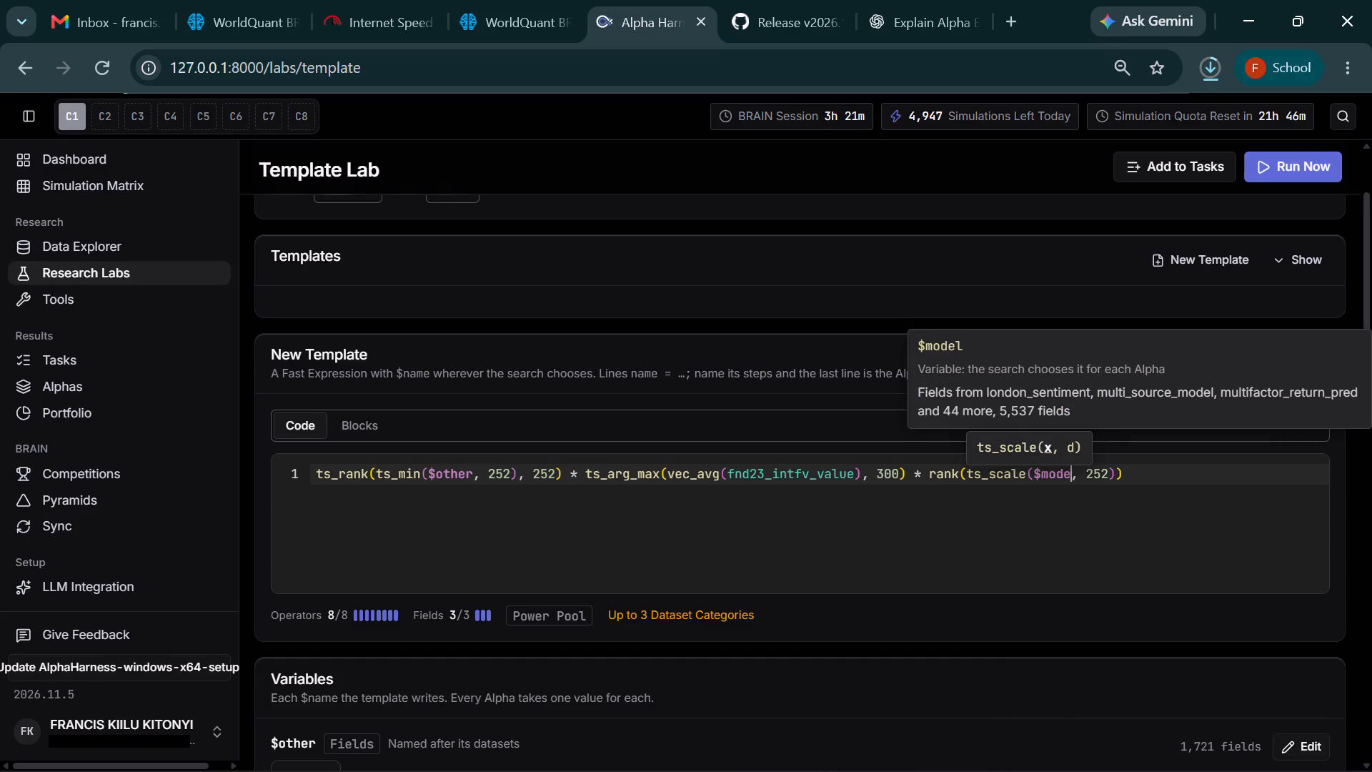
pyautogui.press('BackSpace')
pyautogui.press('BackSpace')
pyautogui.press('BackSpace')
pyautogui.press('BackSpace')
pyautogui.write('other')
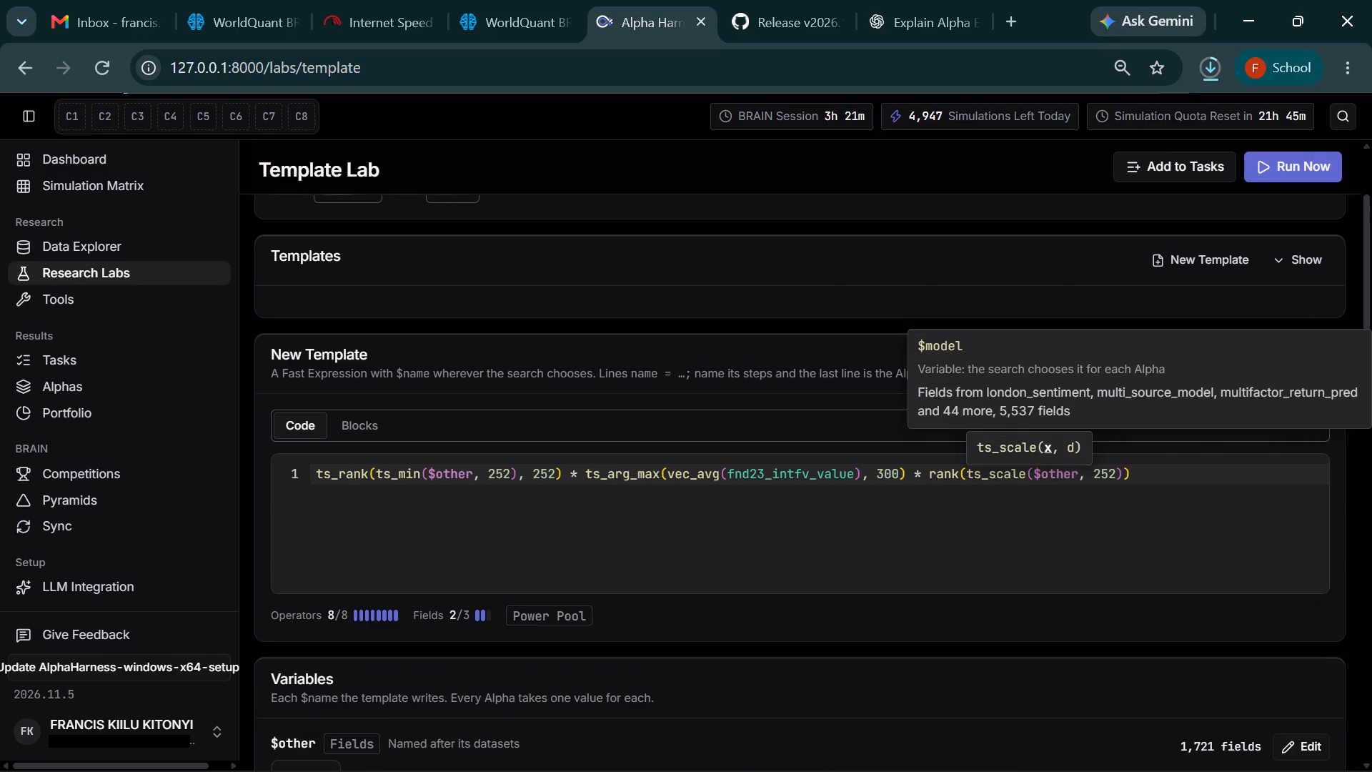
pyautogui.click(1303, 163)
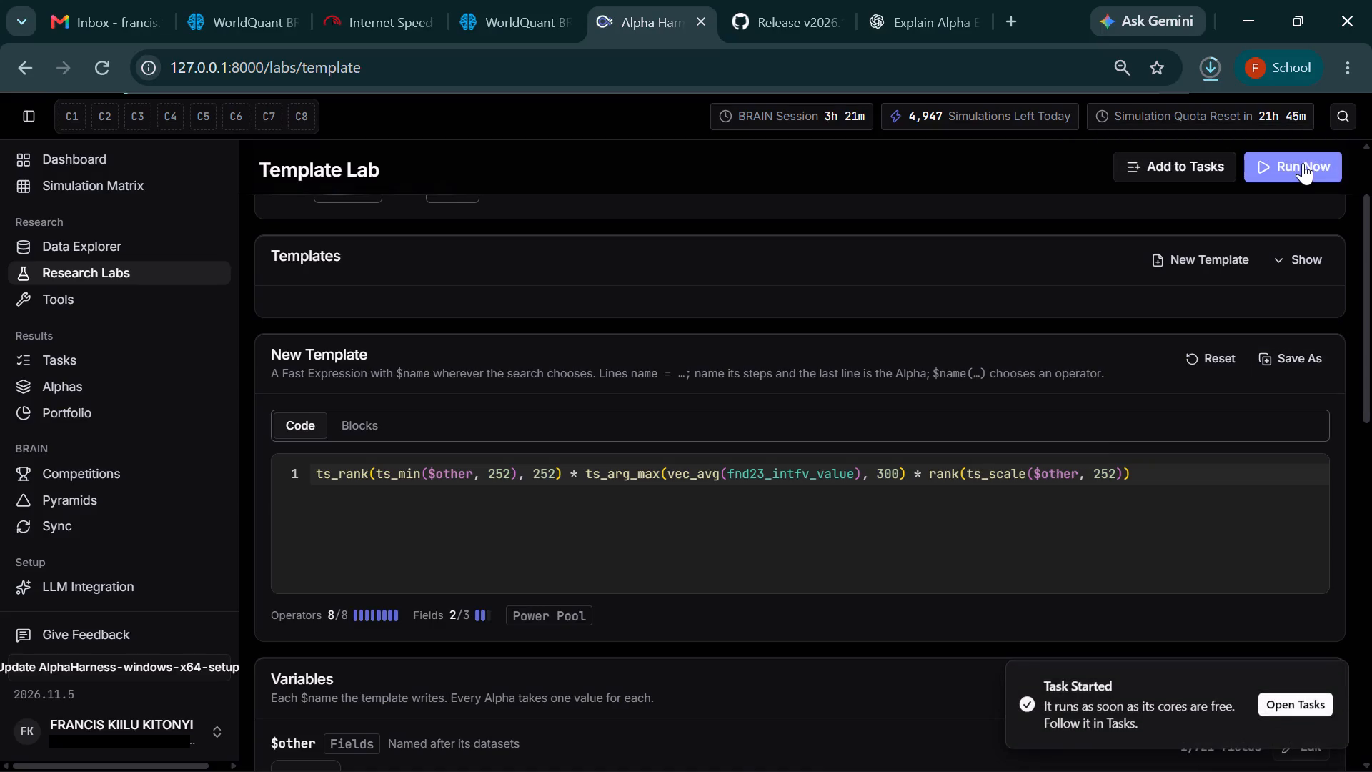
# Change the variable inside ts_min to $earnings.
pyautogui.click(471, 472)
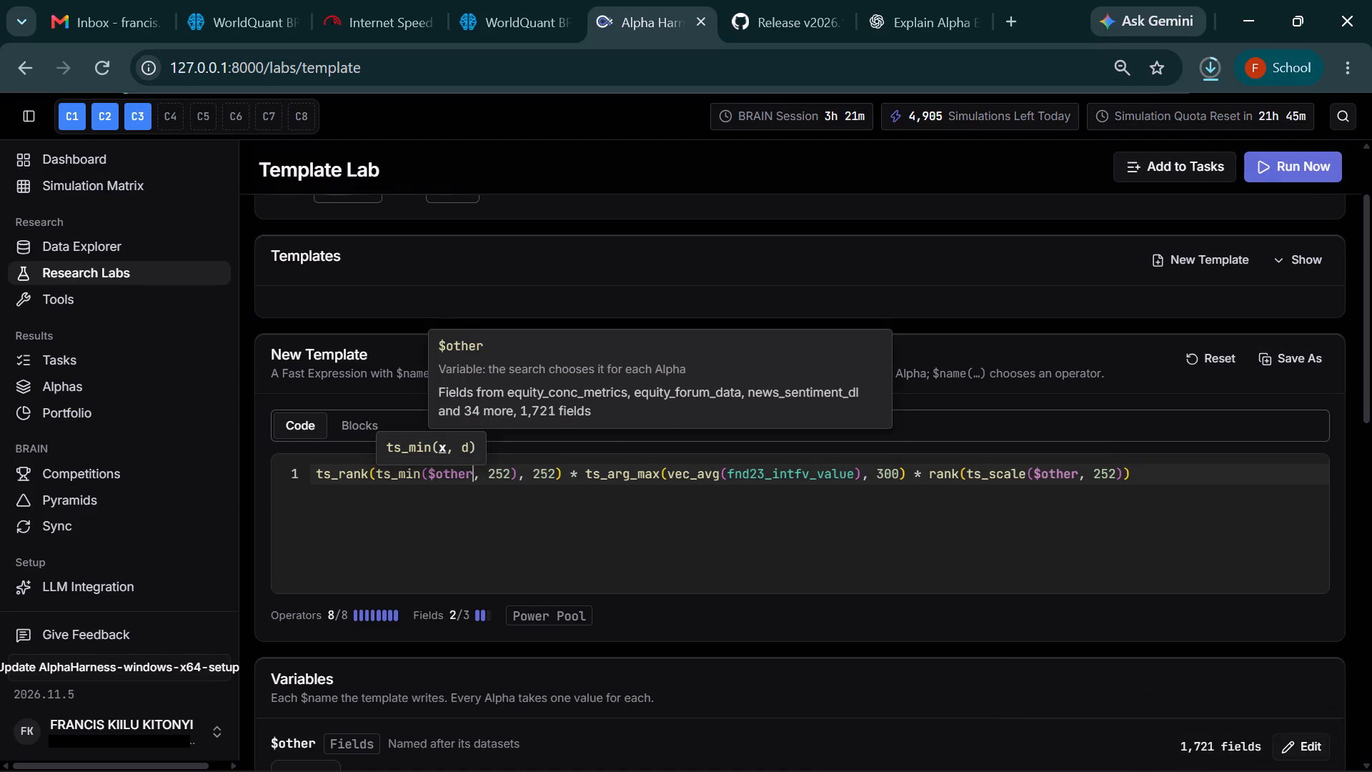
pyautogui.press('BackSpace')
pyautogui.press('BackSpace')
pyautogui.press('BackSpace')
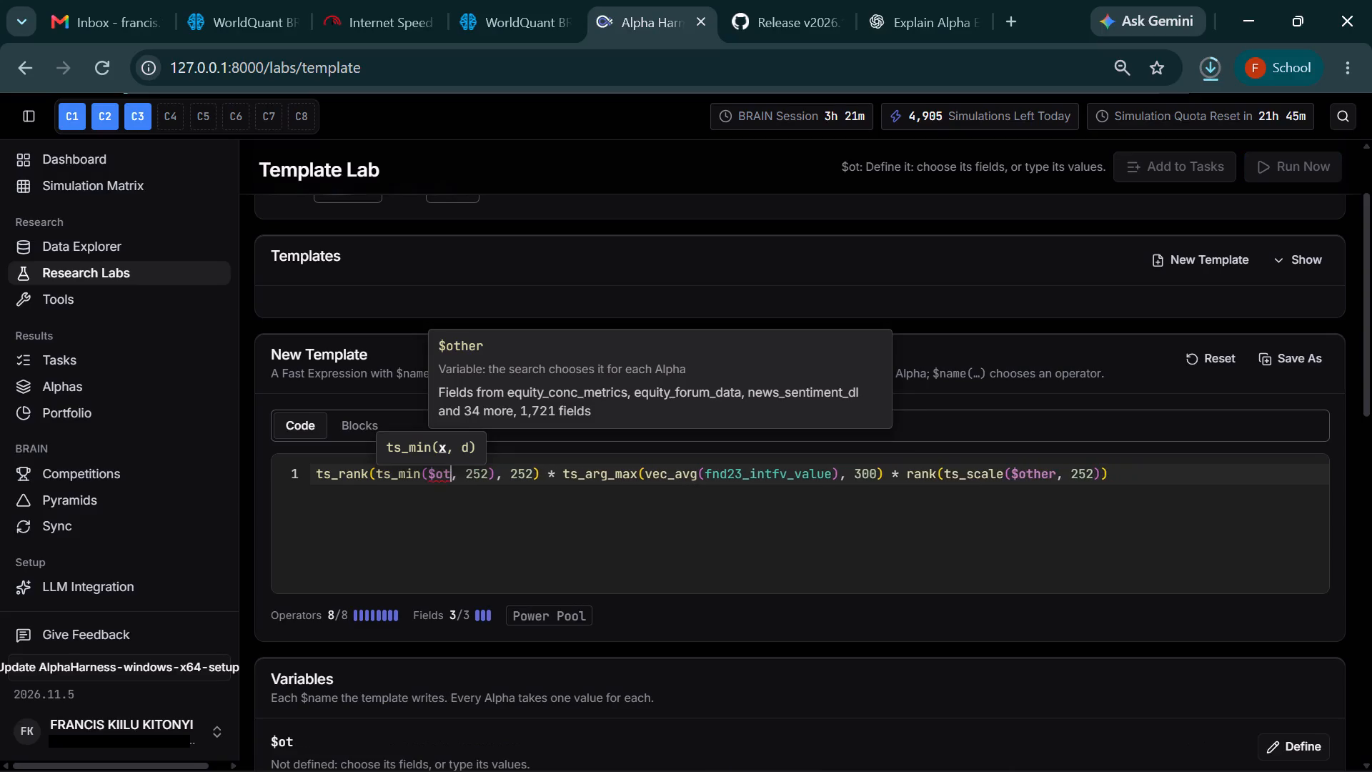
pyautogui.press('BackSpace')
pyautogui.press('BackSpace')
pyautogui.write('earnings')
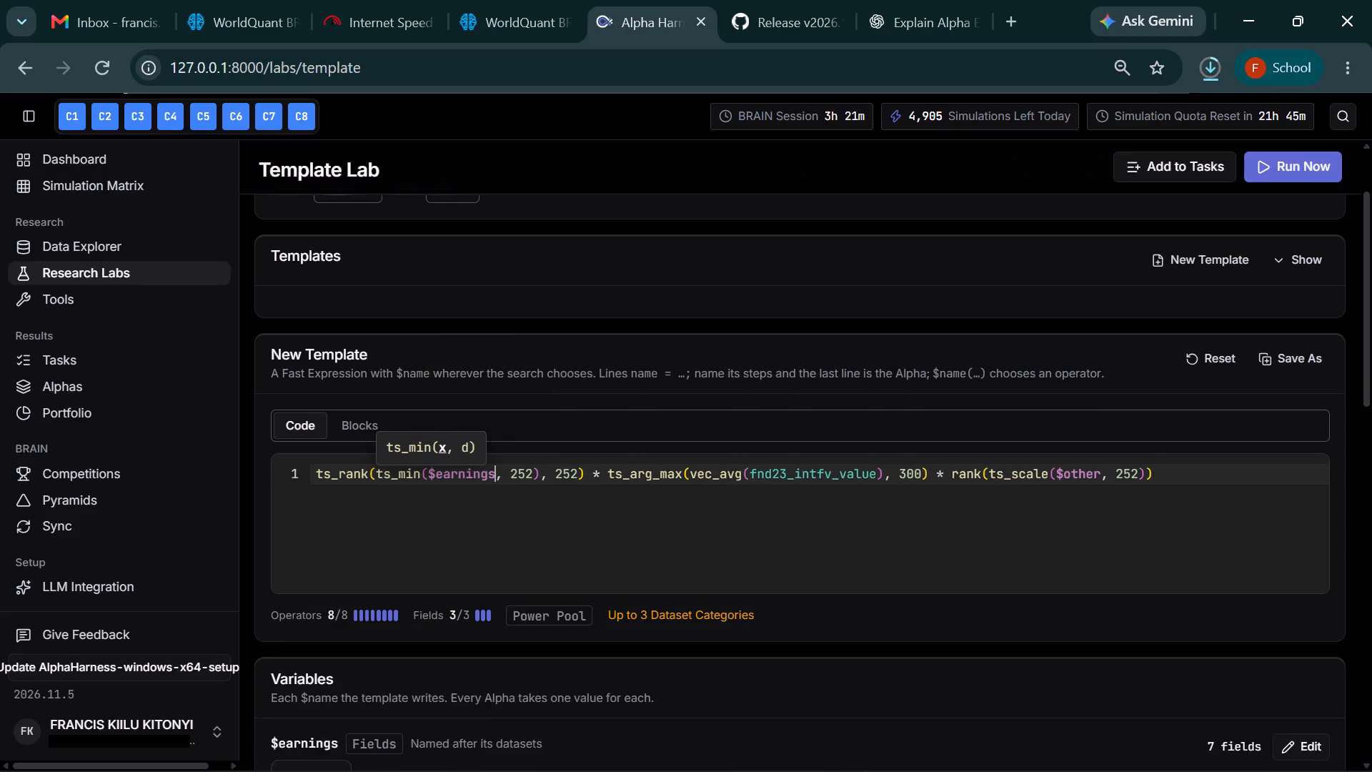
# Run the template with $earnings inside ts_min and $other inside ts_scale as a new task.
pyautogui.click(1278, 171)
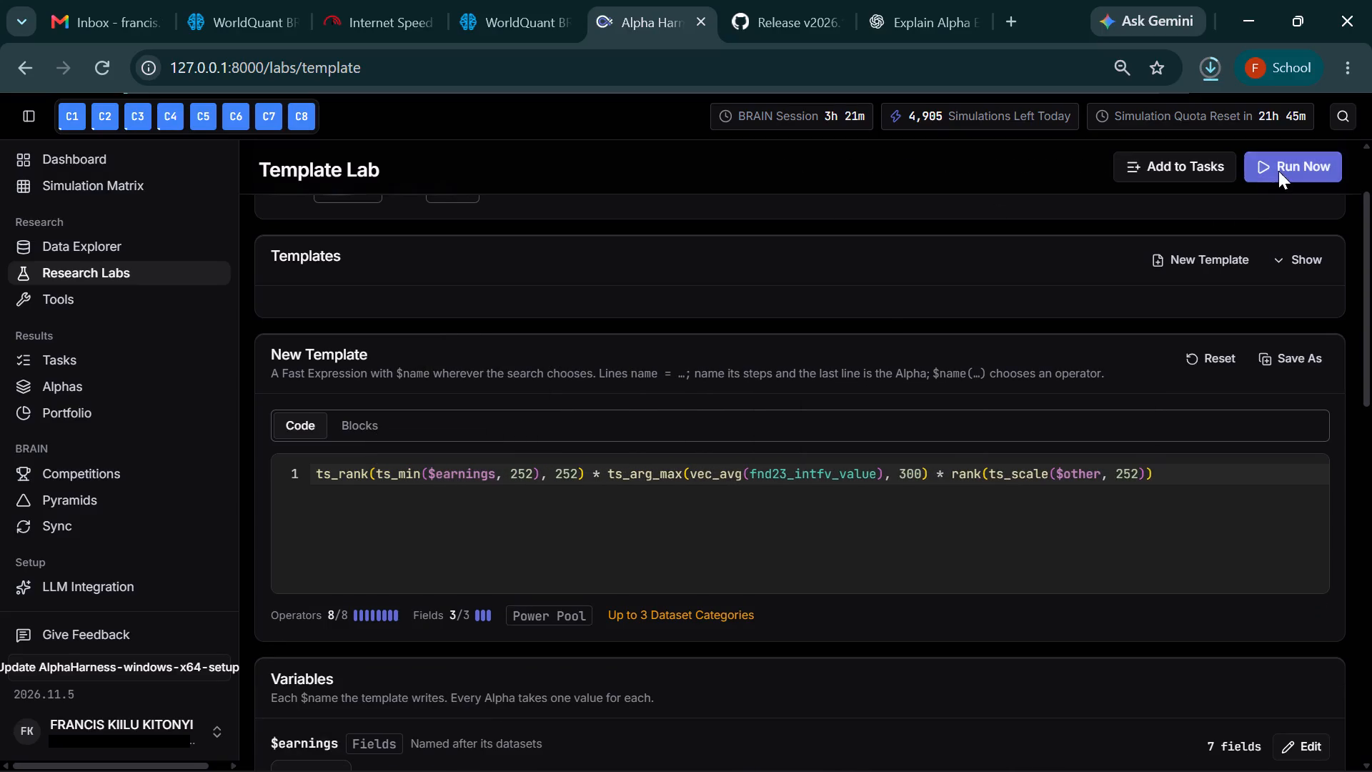
# In the task list, reduce the older of the two running EUR D1 84-dataset Template Lab tasks to 2 cores.
pyautogui.click(81, 359)
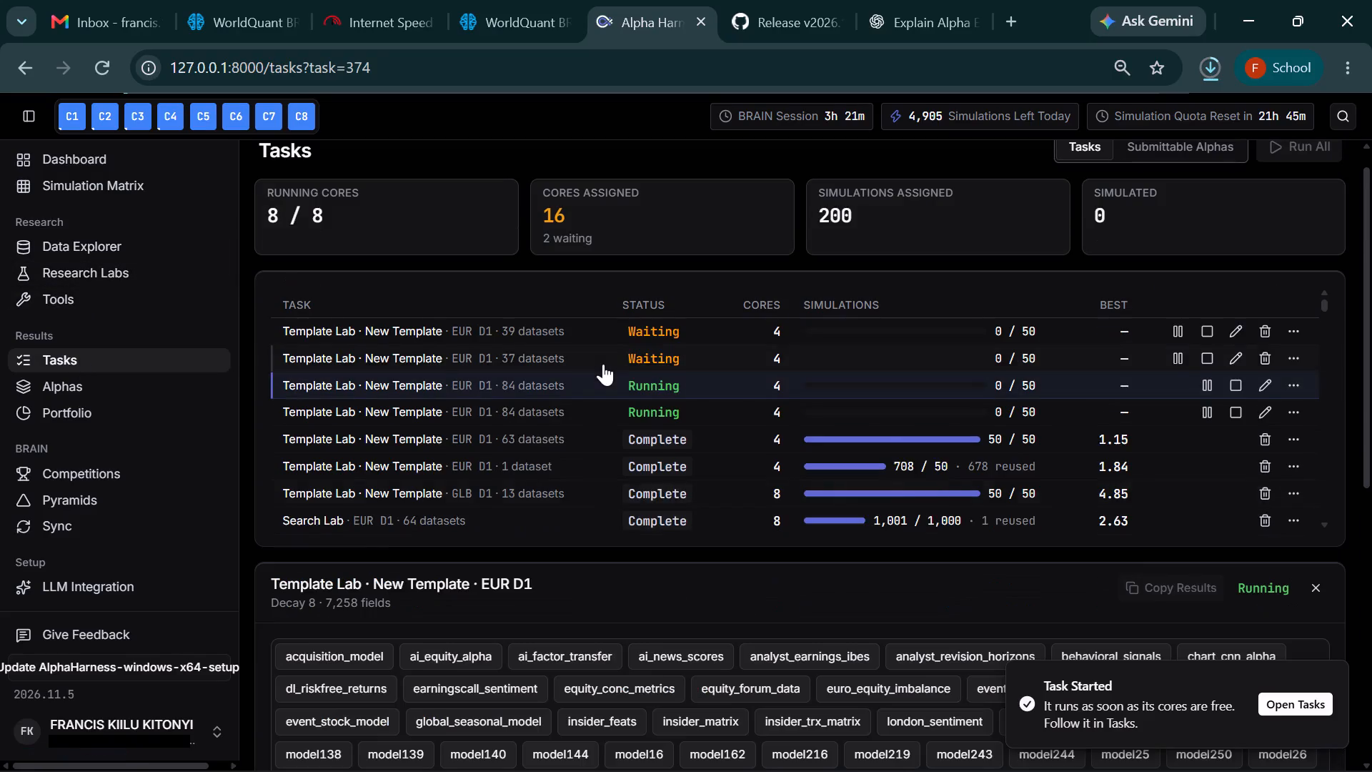
pyautogui.hscroll(1, 603, 364)
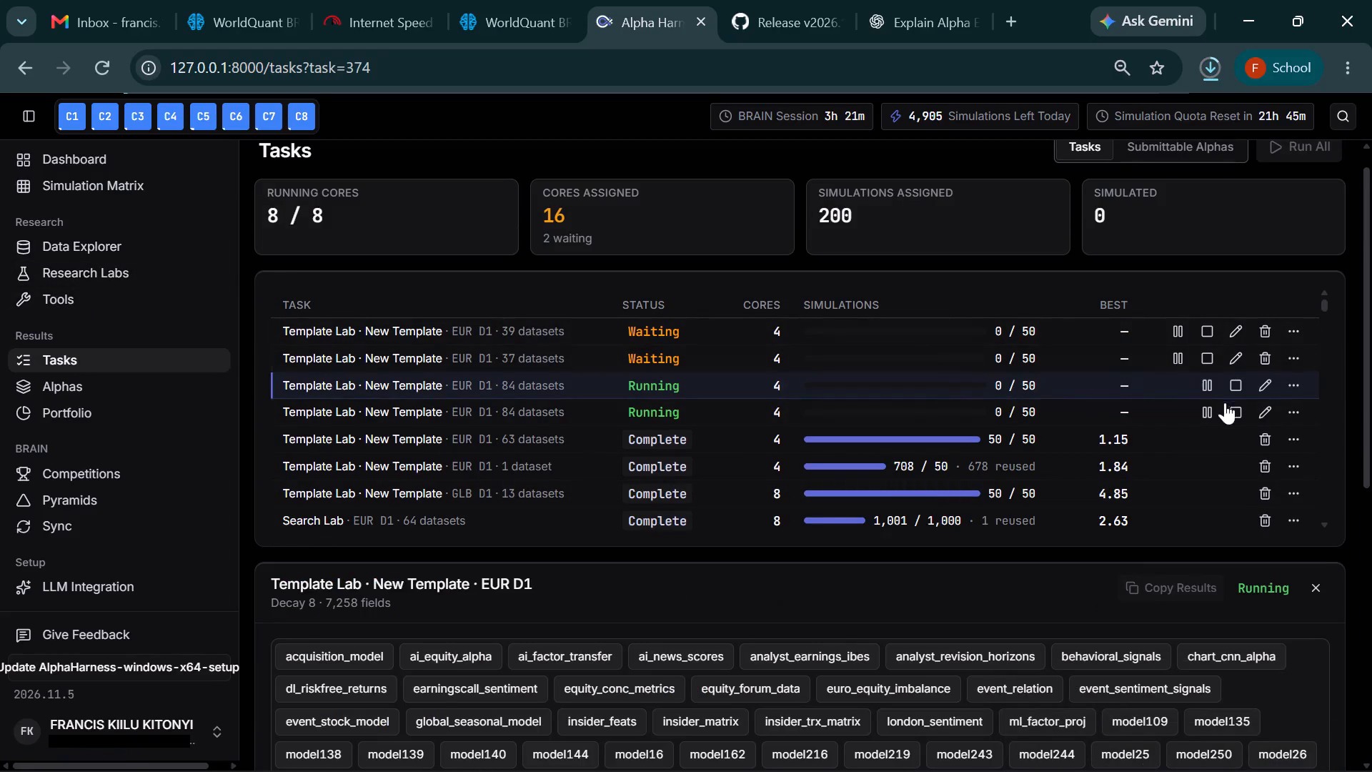
pyautogui.click(1268, 410)
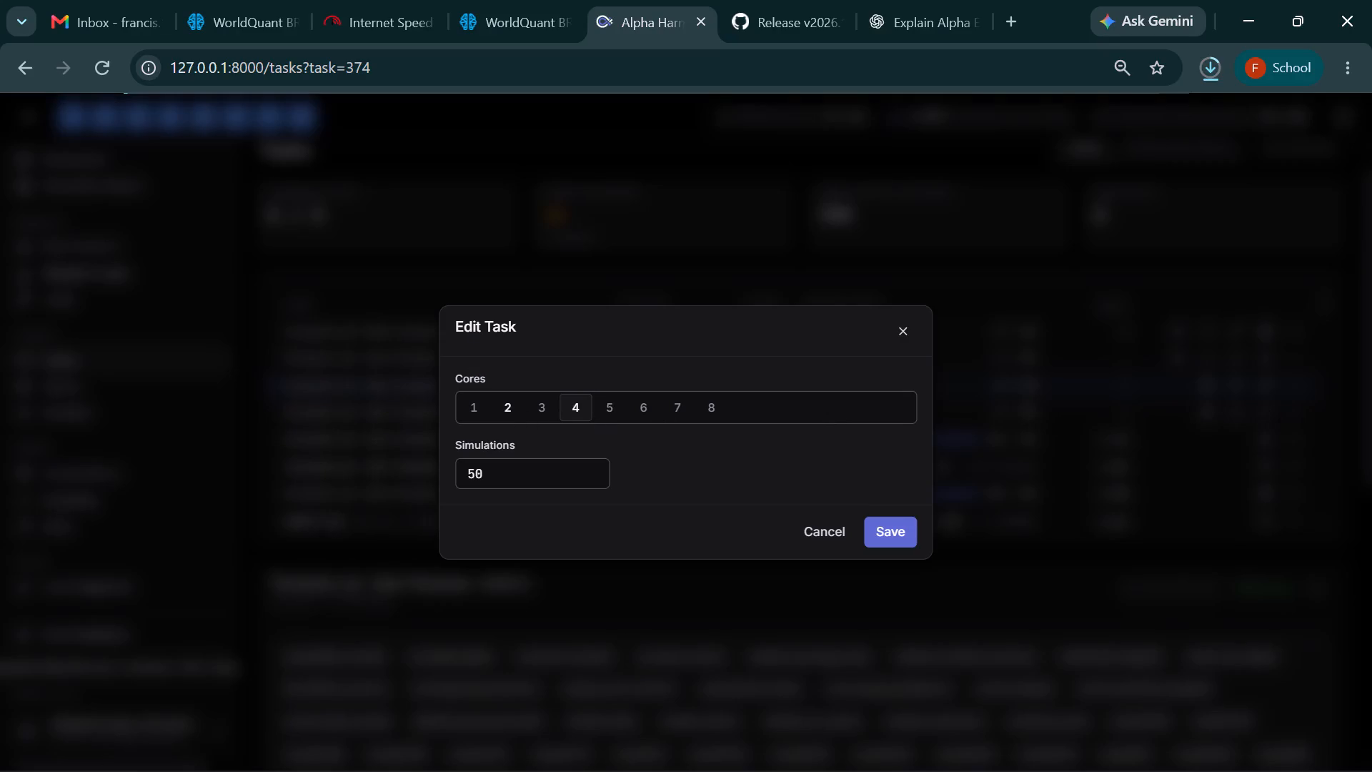
pyautogui.click(509, 407)
pyautogui.click(902, 533)
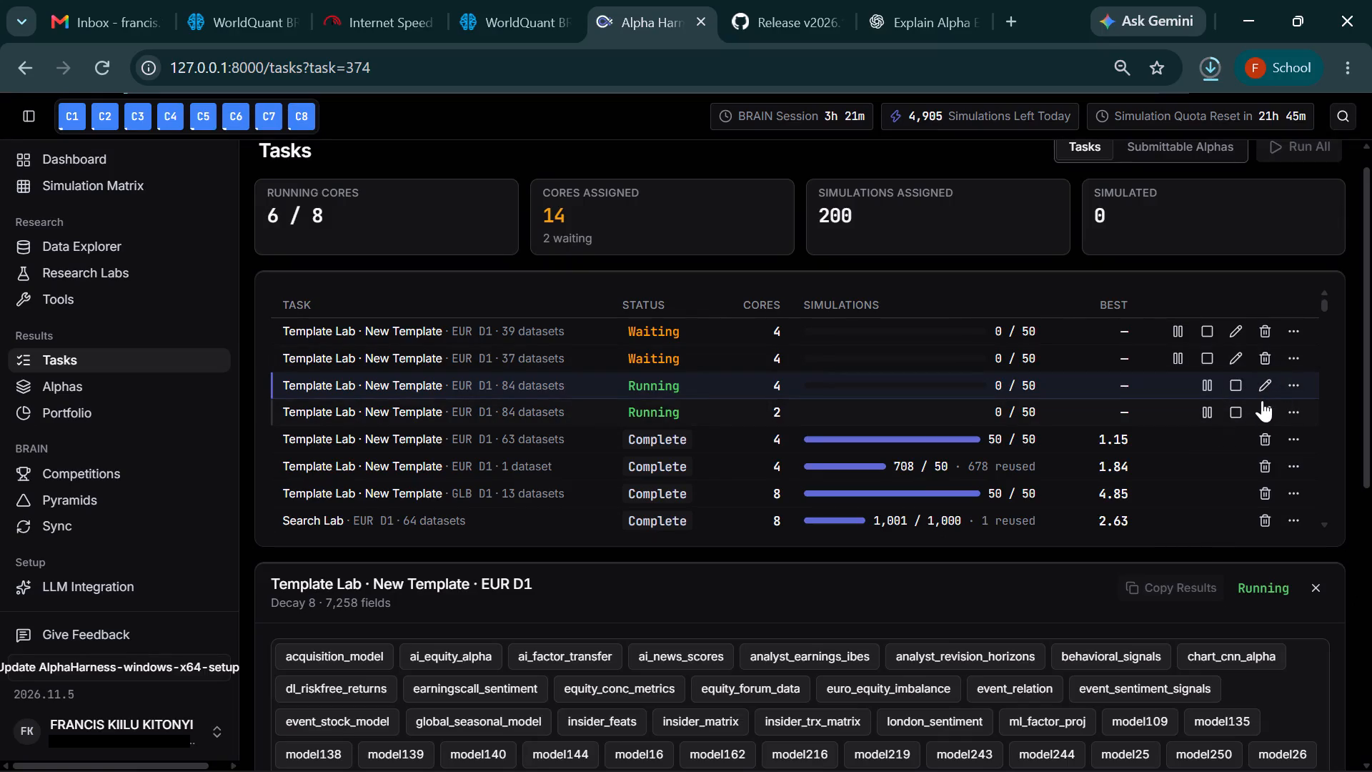
# Reduce the newer running EUR D1 84-dataset Template Lab task to 2 cores.
pyautogui.click(1266, 385)
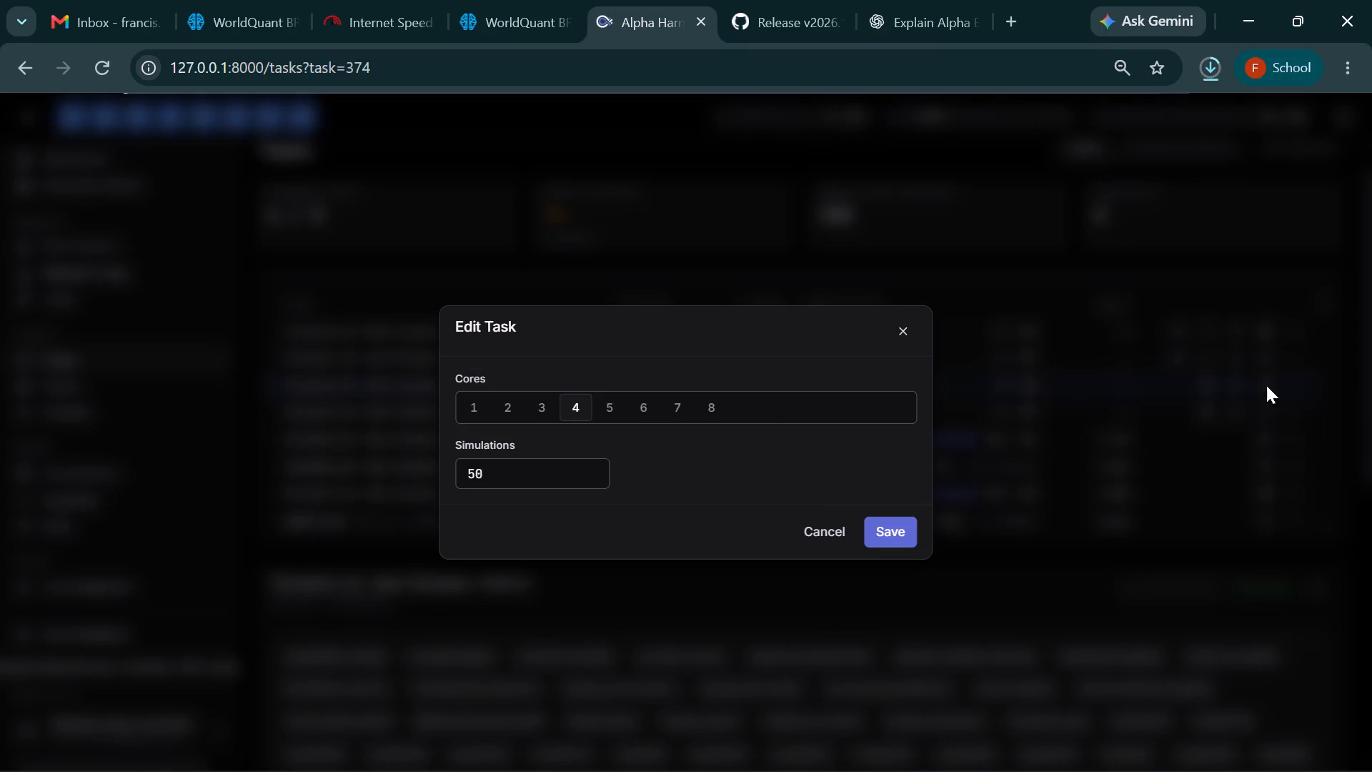
pyautogui.click(502, 399)
# Save the 2-core setting for the newer running EUR D1 84-dataset Template Lab task.
pyautogui.click(895, 528)
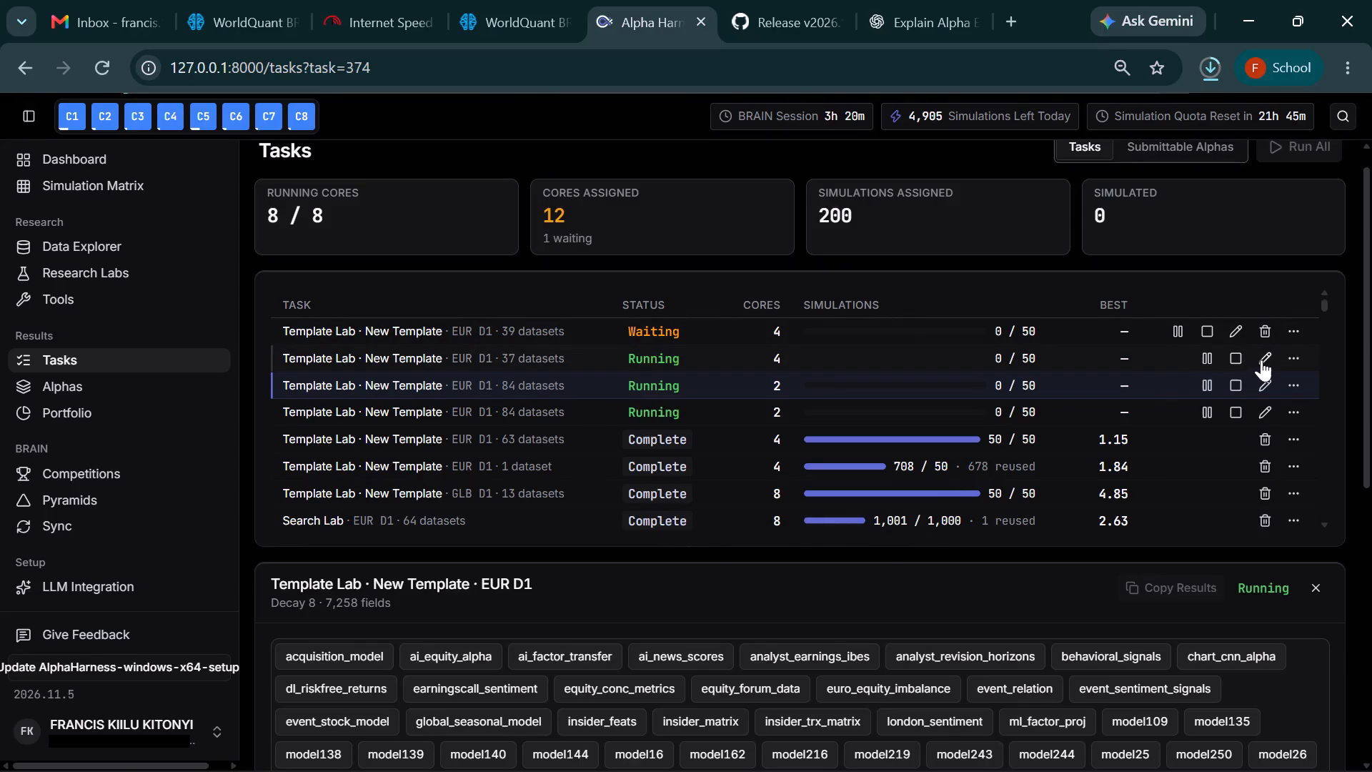
# Reduce the running EUR D1 37-dataset Template Lab task to 2 cores.
pyautogui.click(1261, 360)
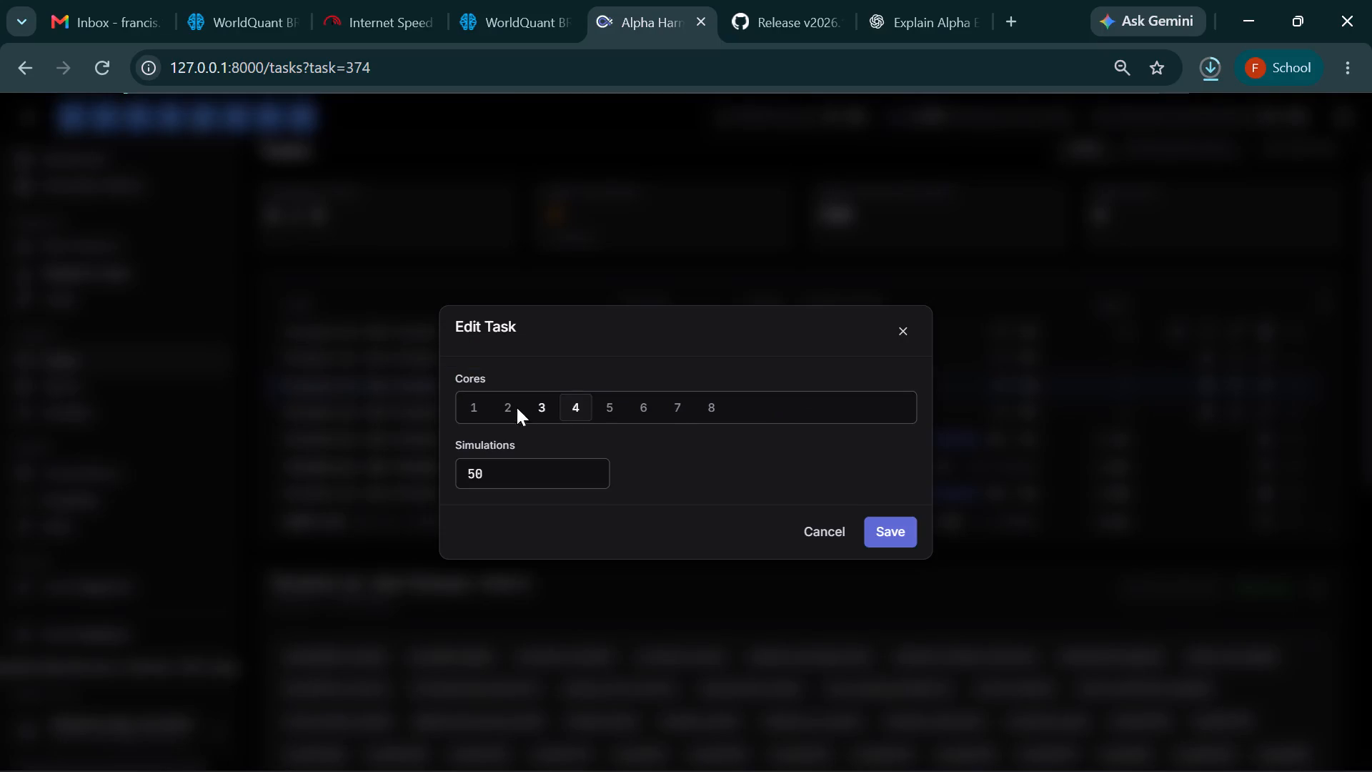
pyautogui.click(508, 406)
pyautogui.click(892, 529)
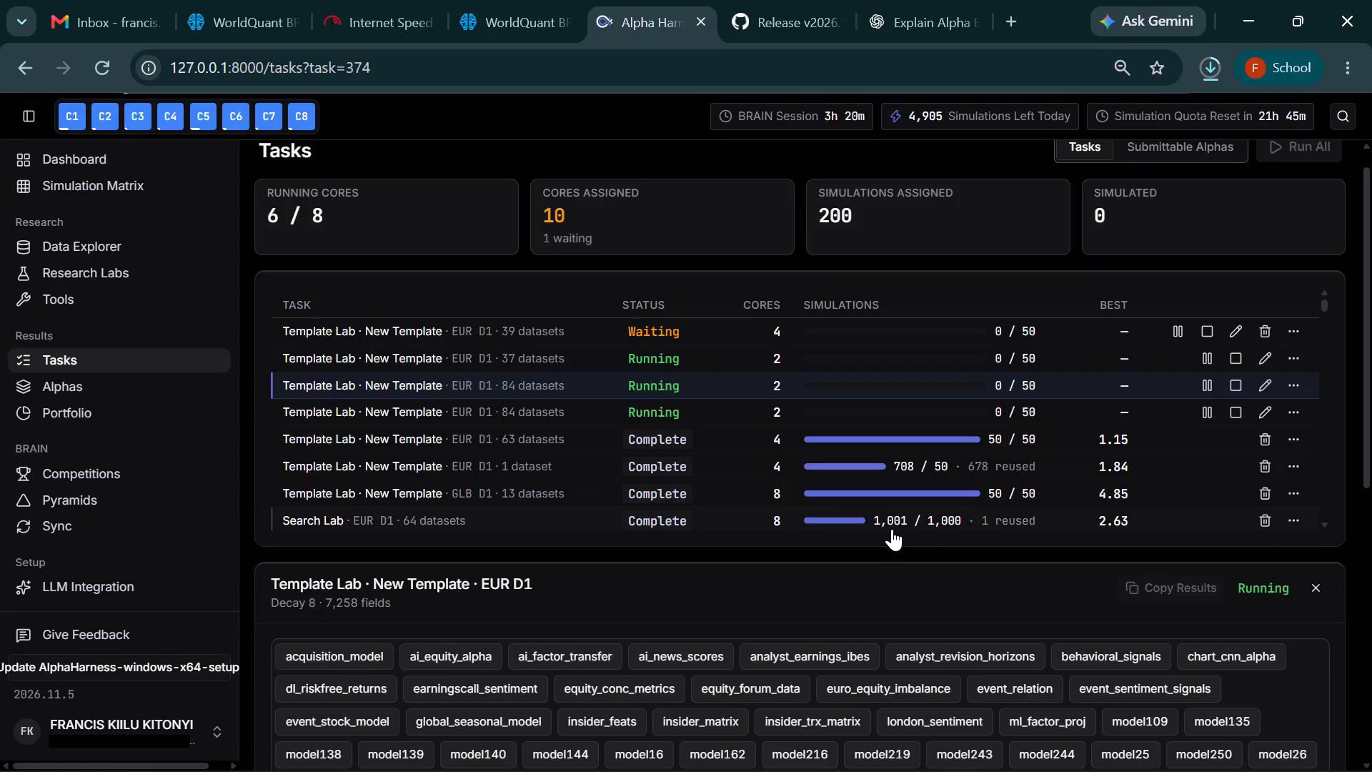
# Open the waiting EUR D1 39-dataset Template Lab task for editing.
pyautogui.click(1238, 330)
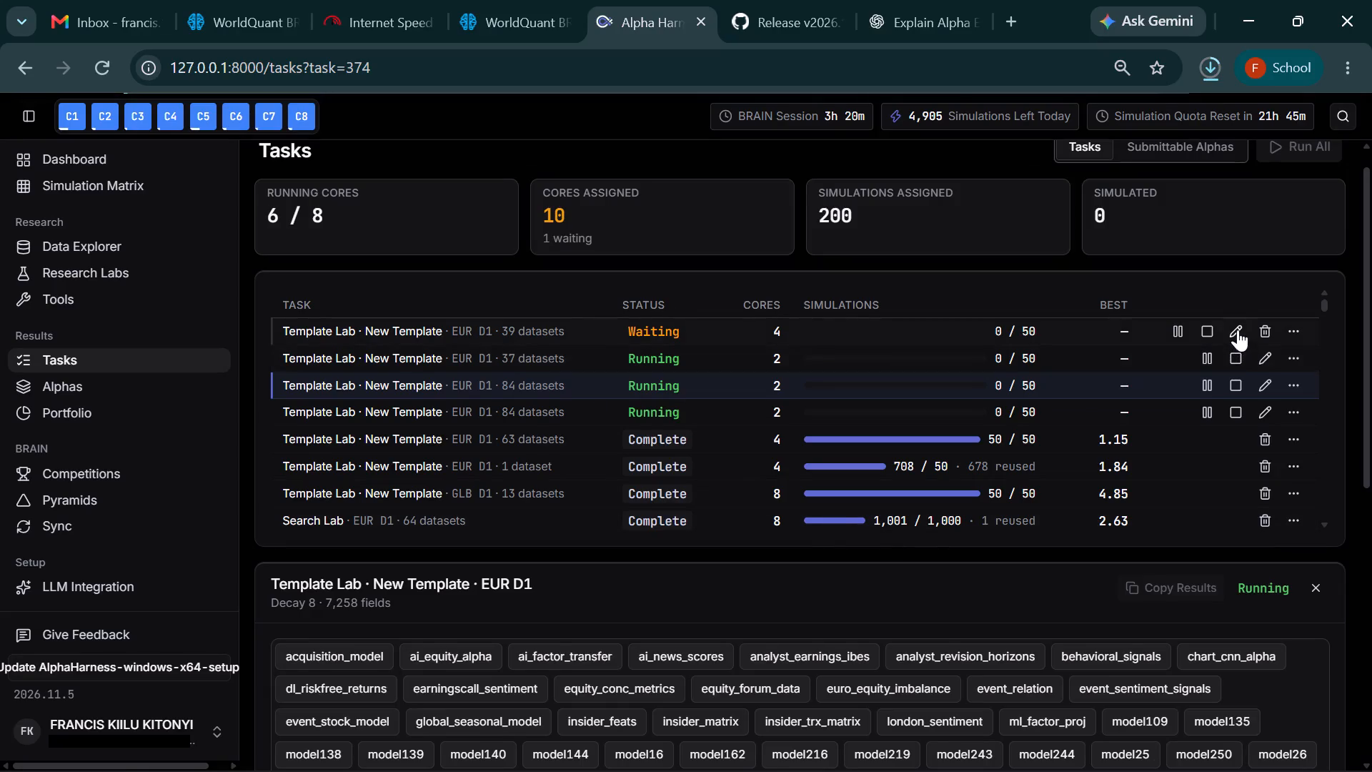
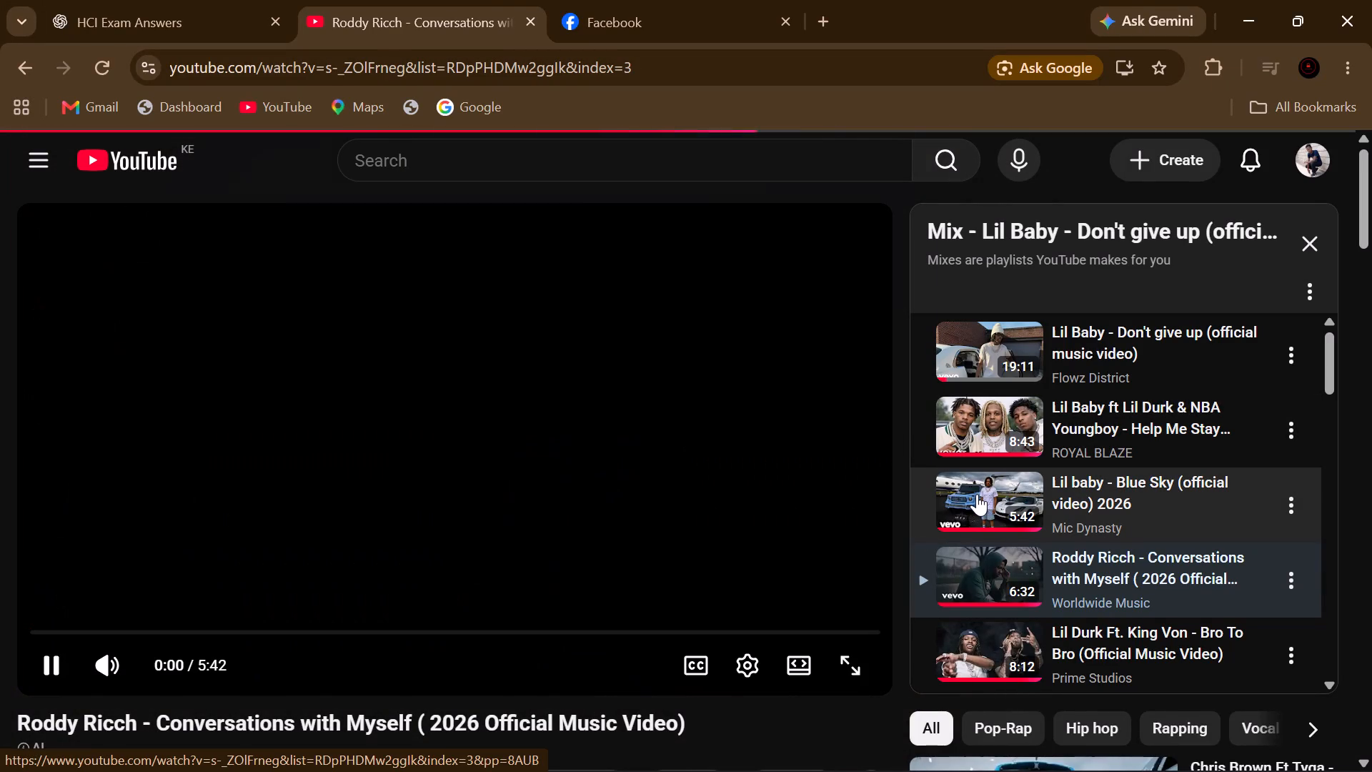
# Switch from the YouTube music video to the open Facebook home feed.
pyautogui.click(643, 5)
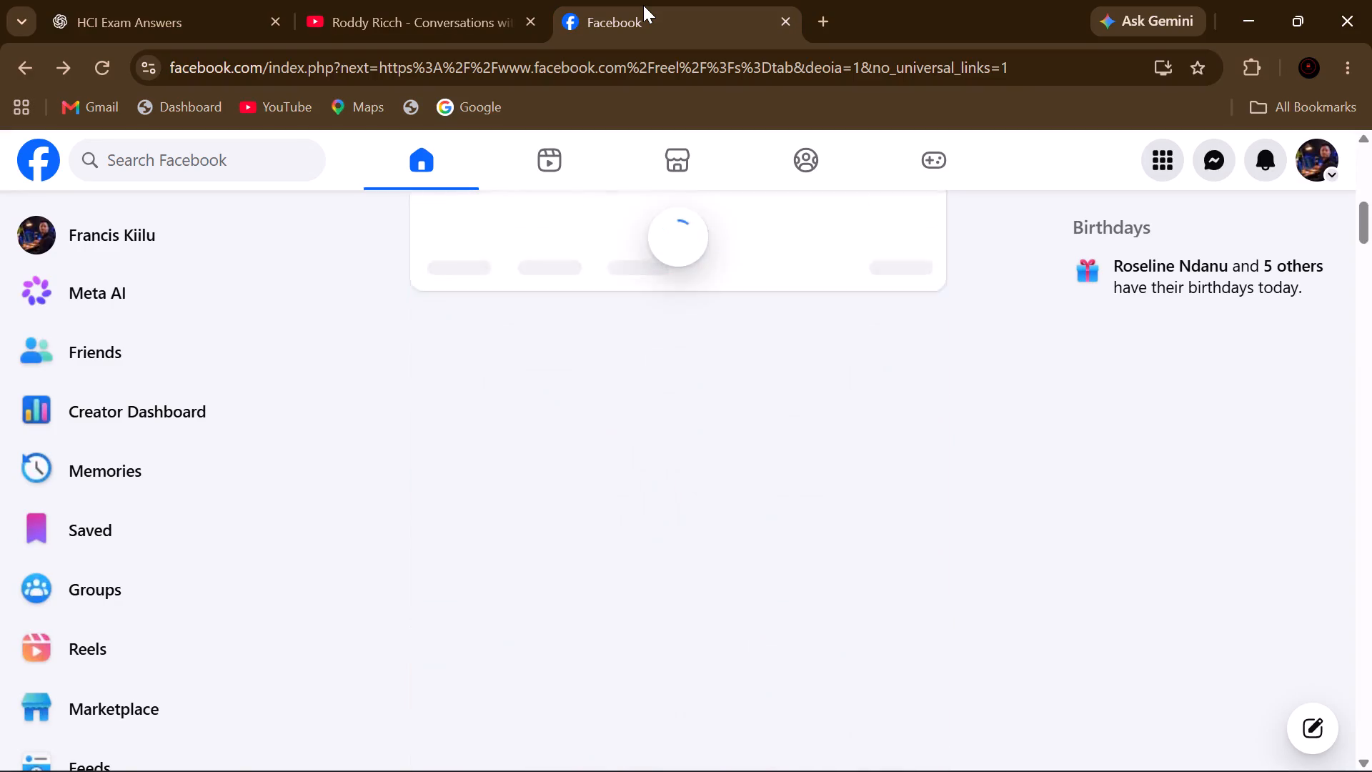
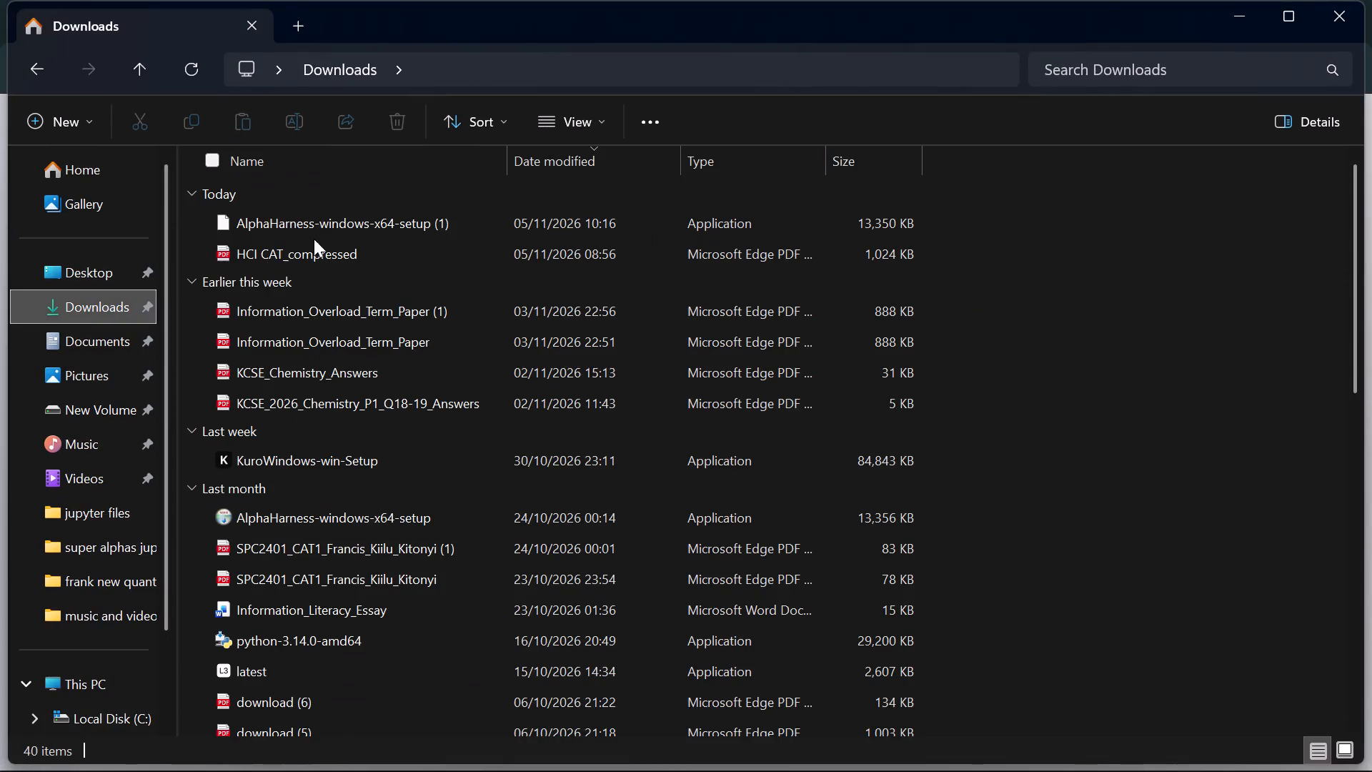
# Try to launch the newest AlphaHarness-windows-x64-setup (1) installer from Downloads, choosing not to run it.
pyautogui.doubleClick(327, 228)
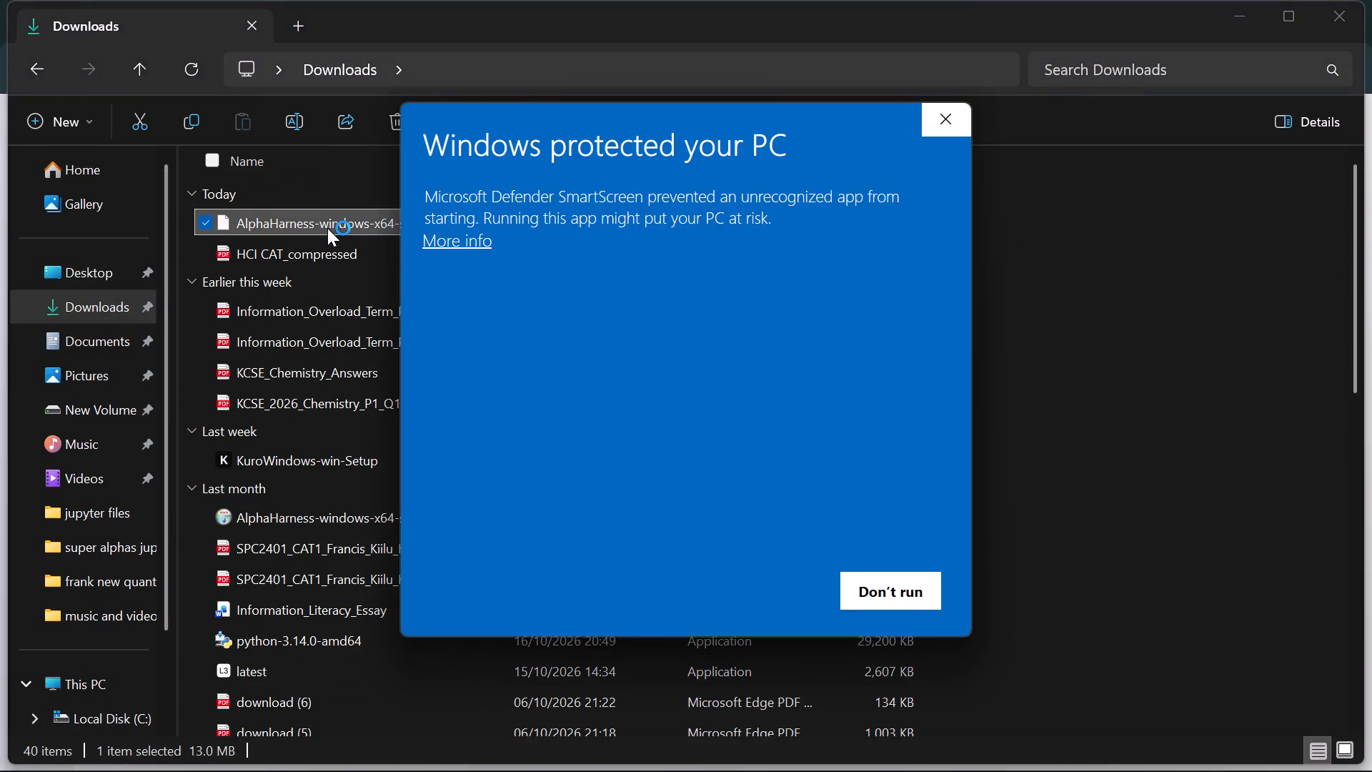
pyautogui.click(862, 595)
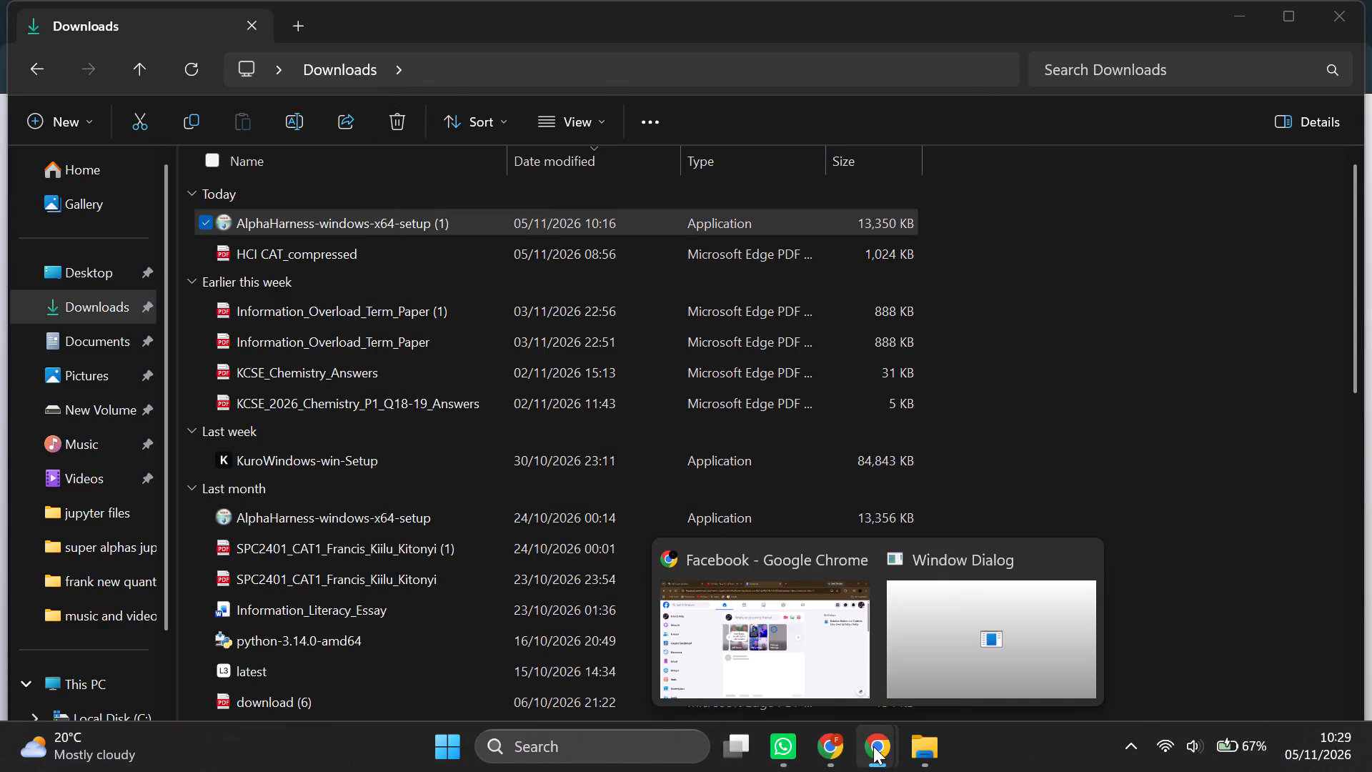
# Switch to Chrome's open Window Dialog window.
pyautogui.click(952, 651)
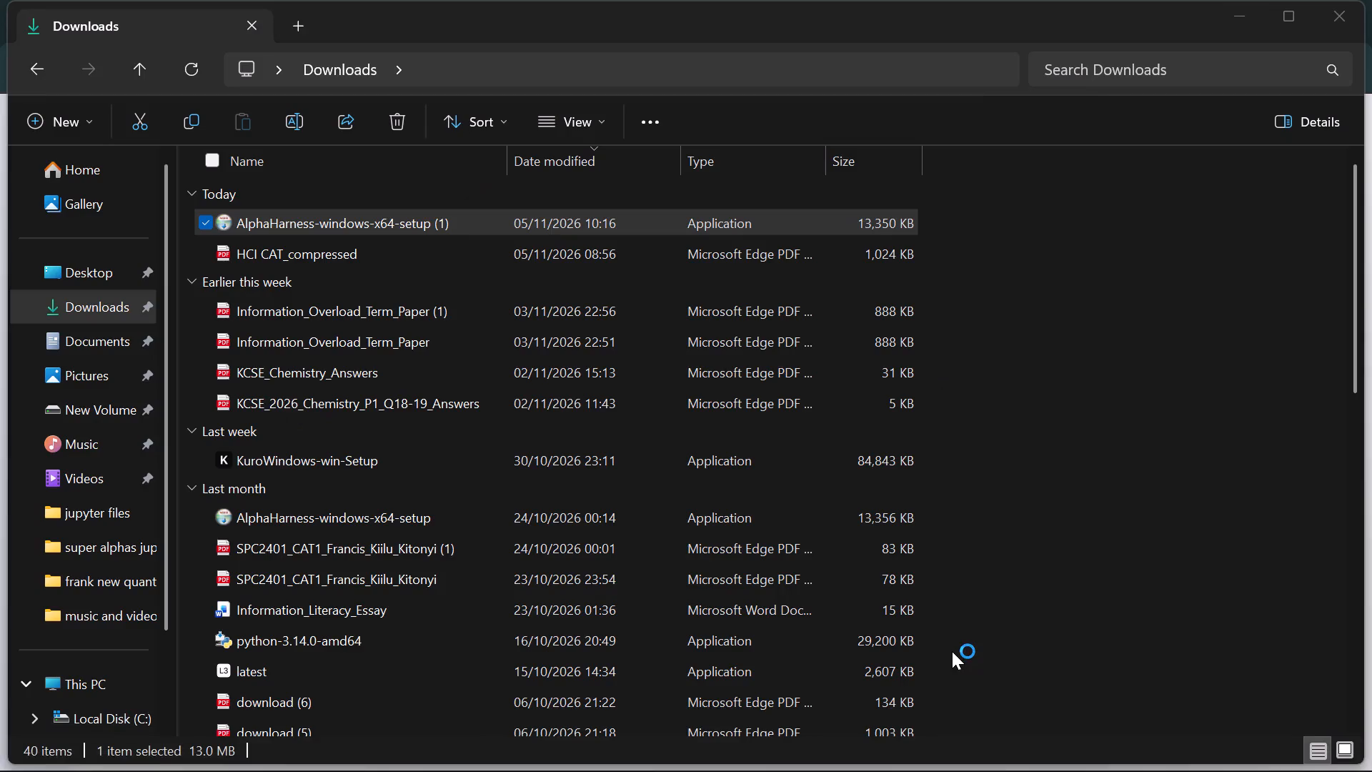
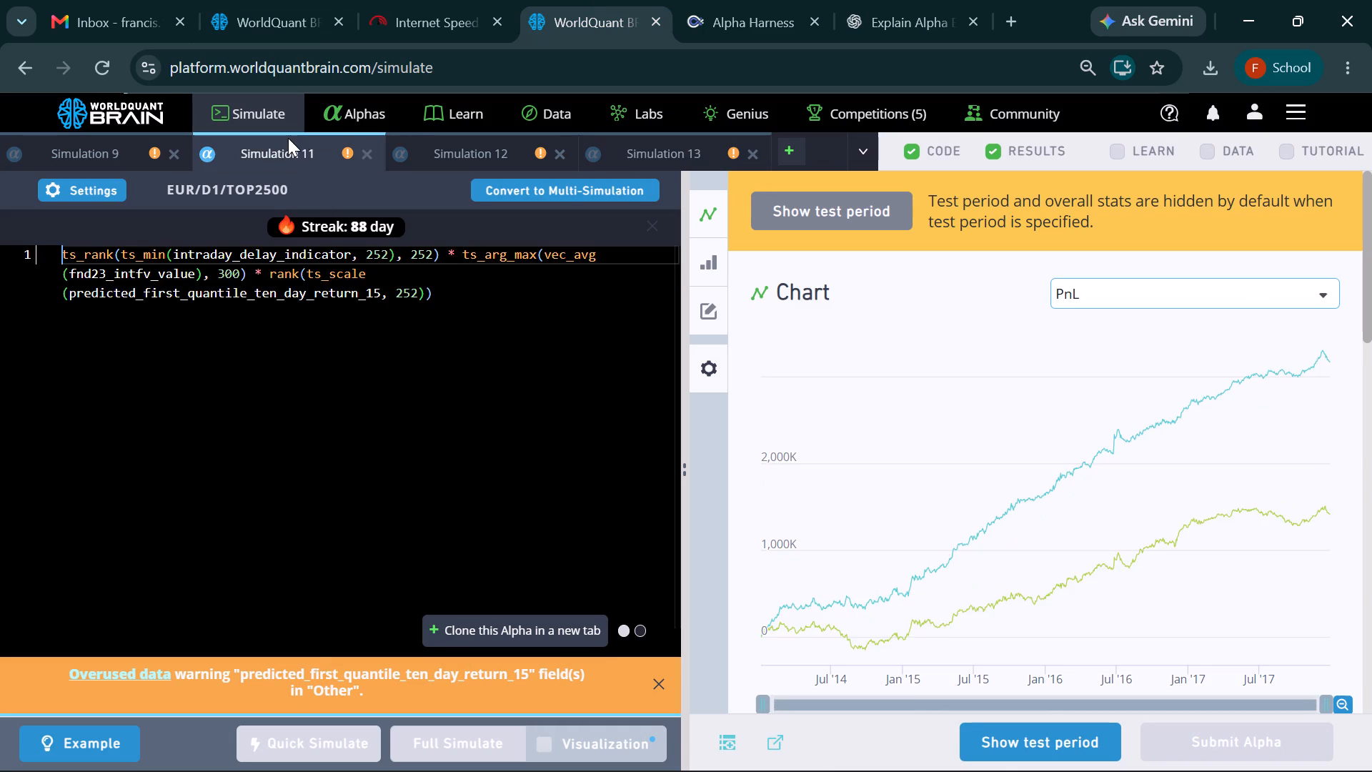
pyautogui.click(447, 147)
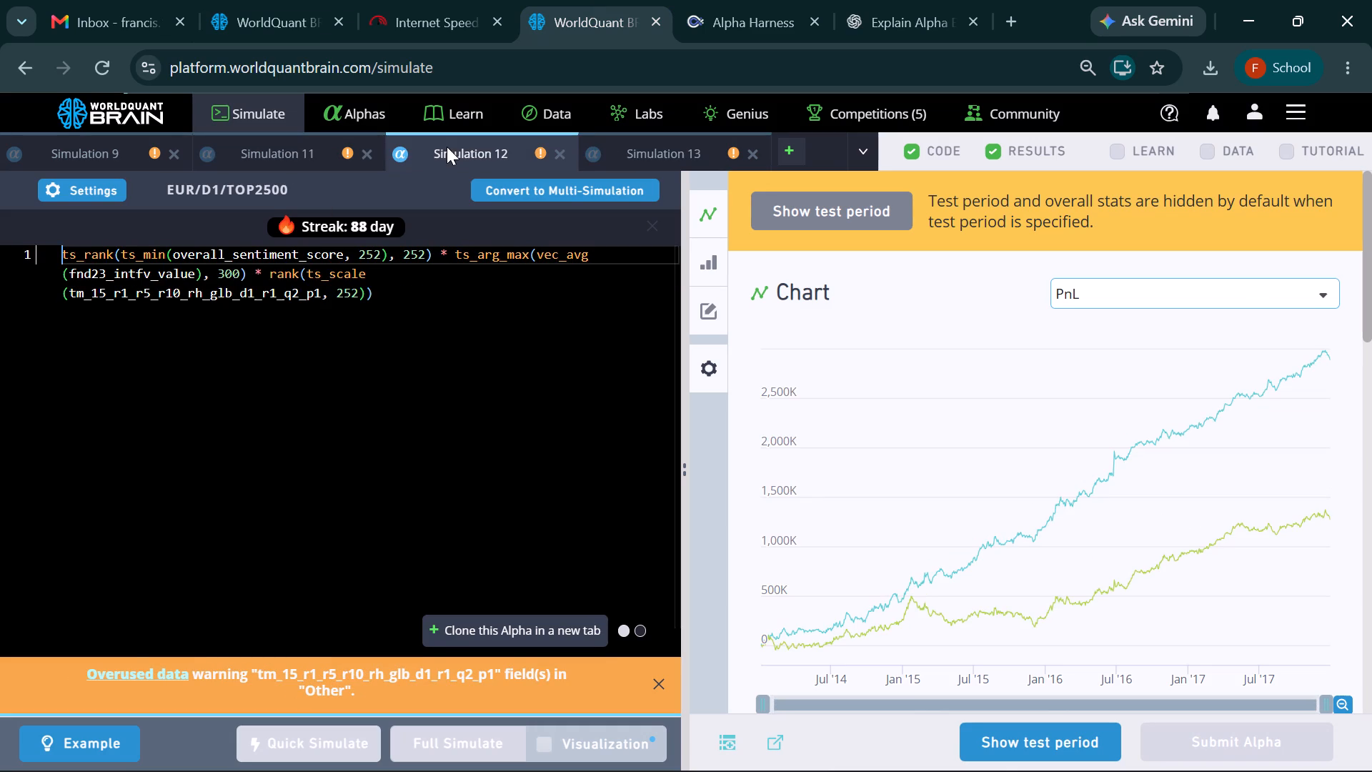
pyautogui.click(980, 741)
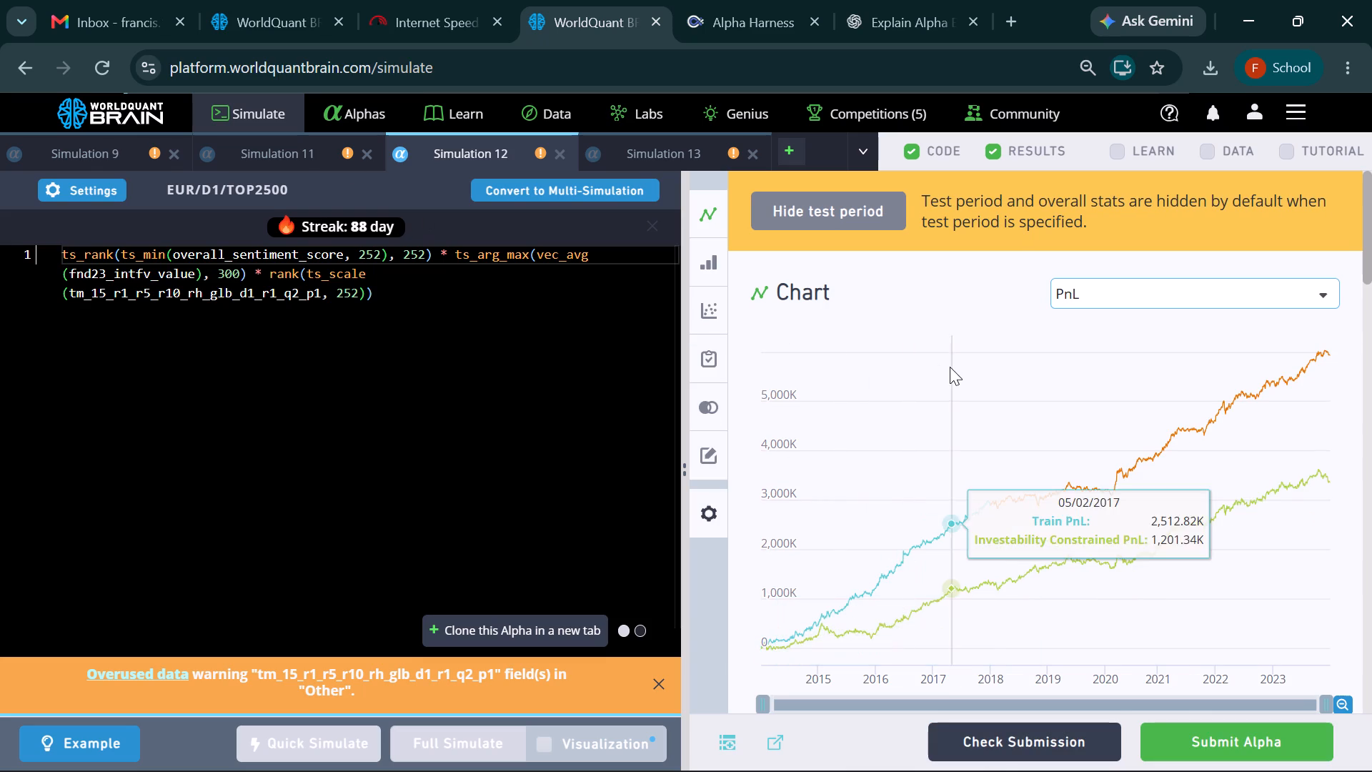
pyautogui.scroll(-4, 990, 387)
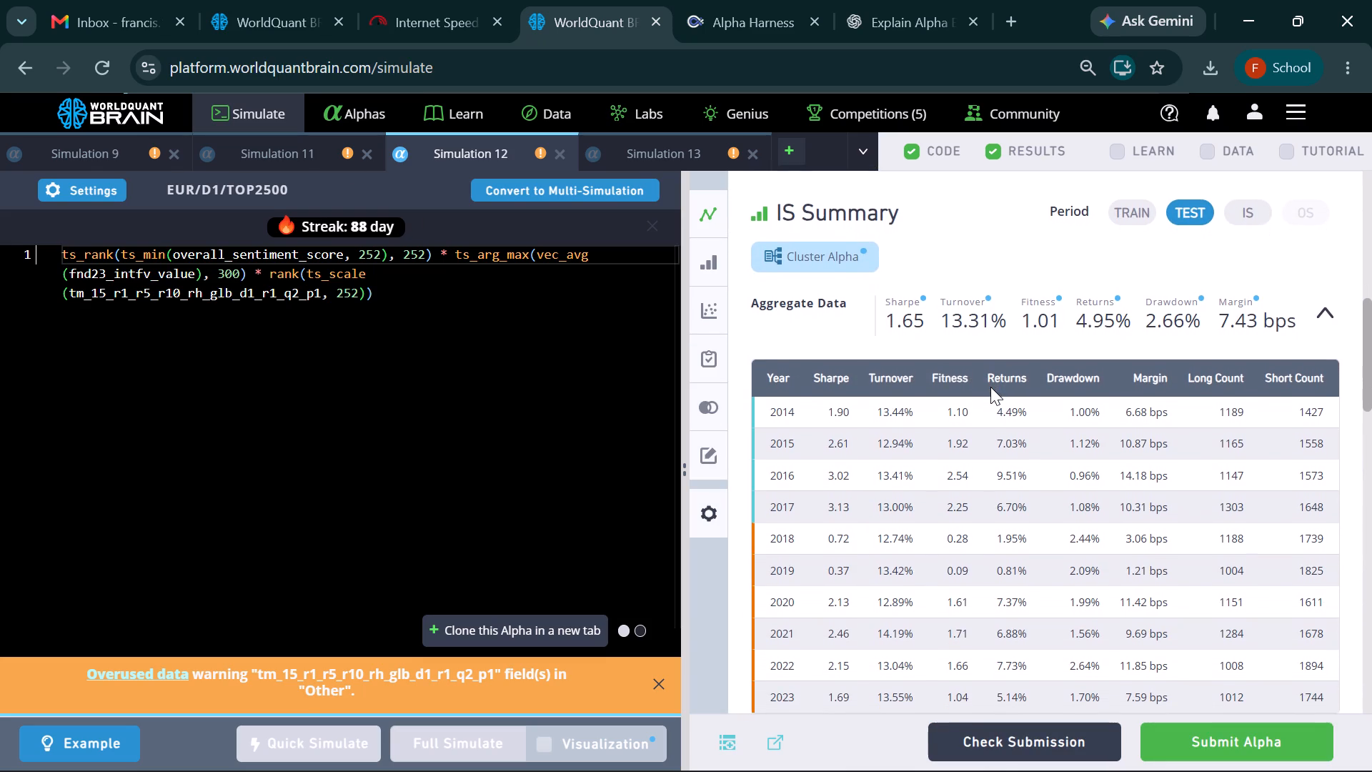
pyautogui.click(1247, 216)
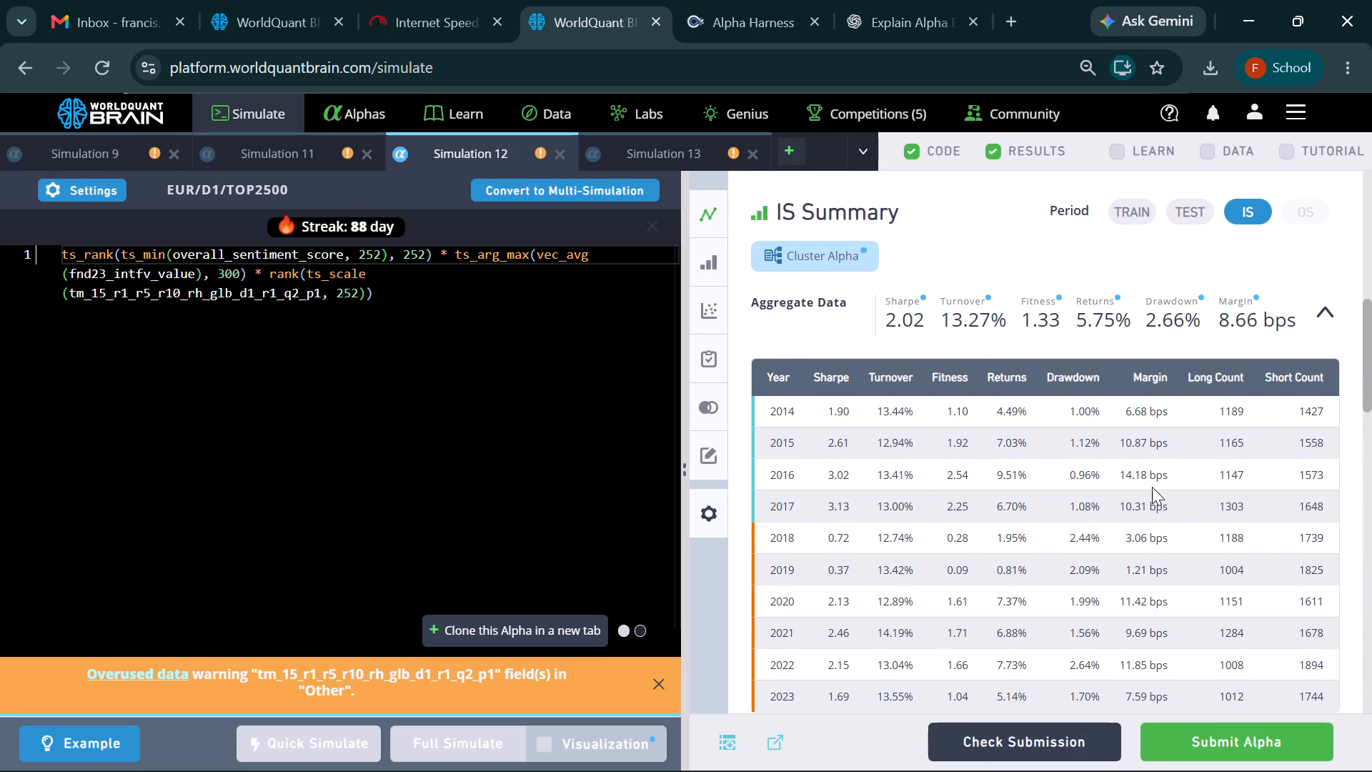
pyautogui.scroll(-3, 1152, 487)
pyautogui.scroll(1, 1152, 487)
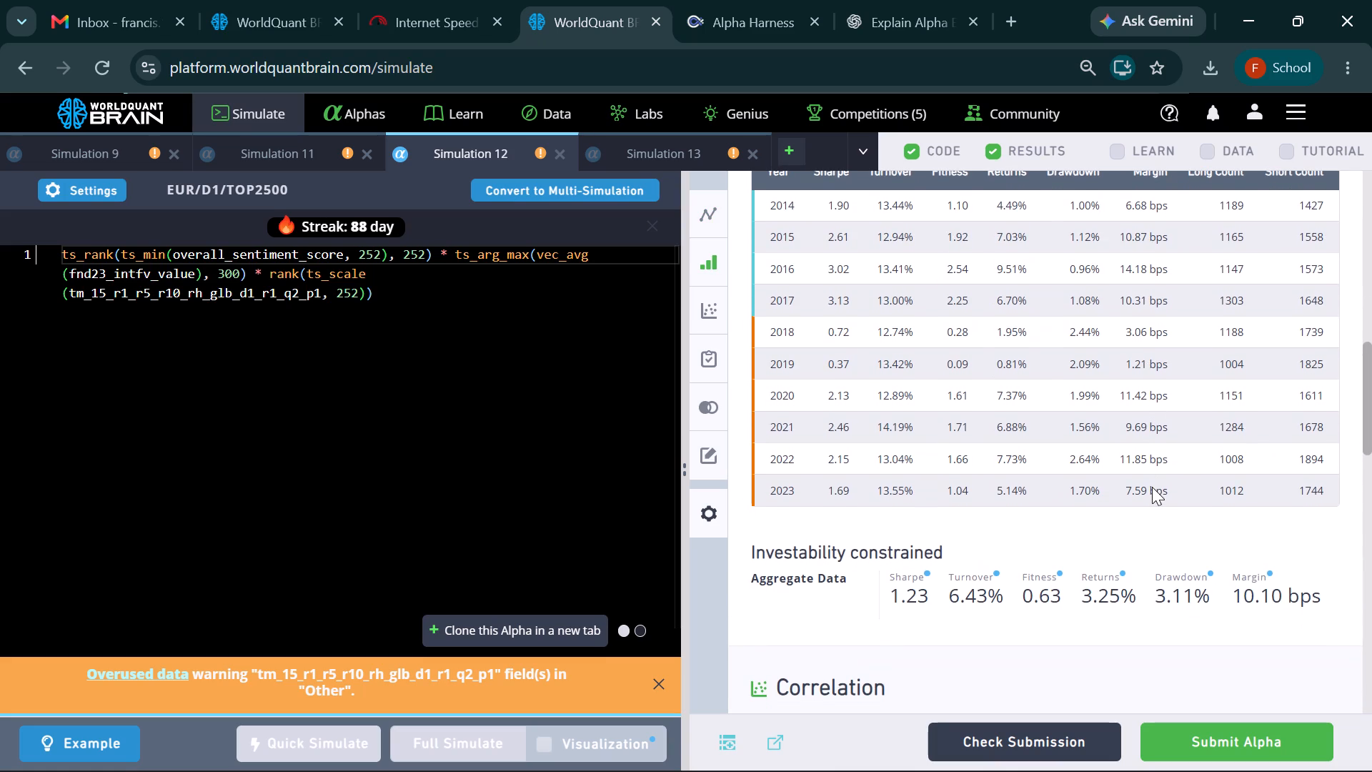
pyautogui.scroll(1, 1152, 487)
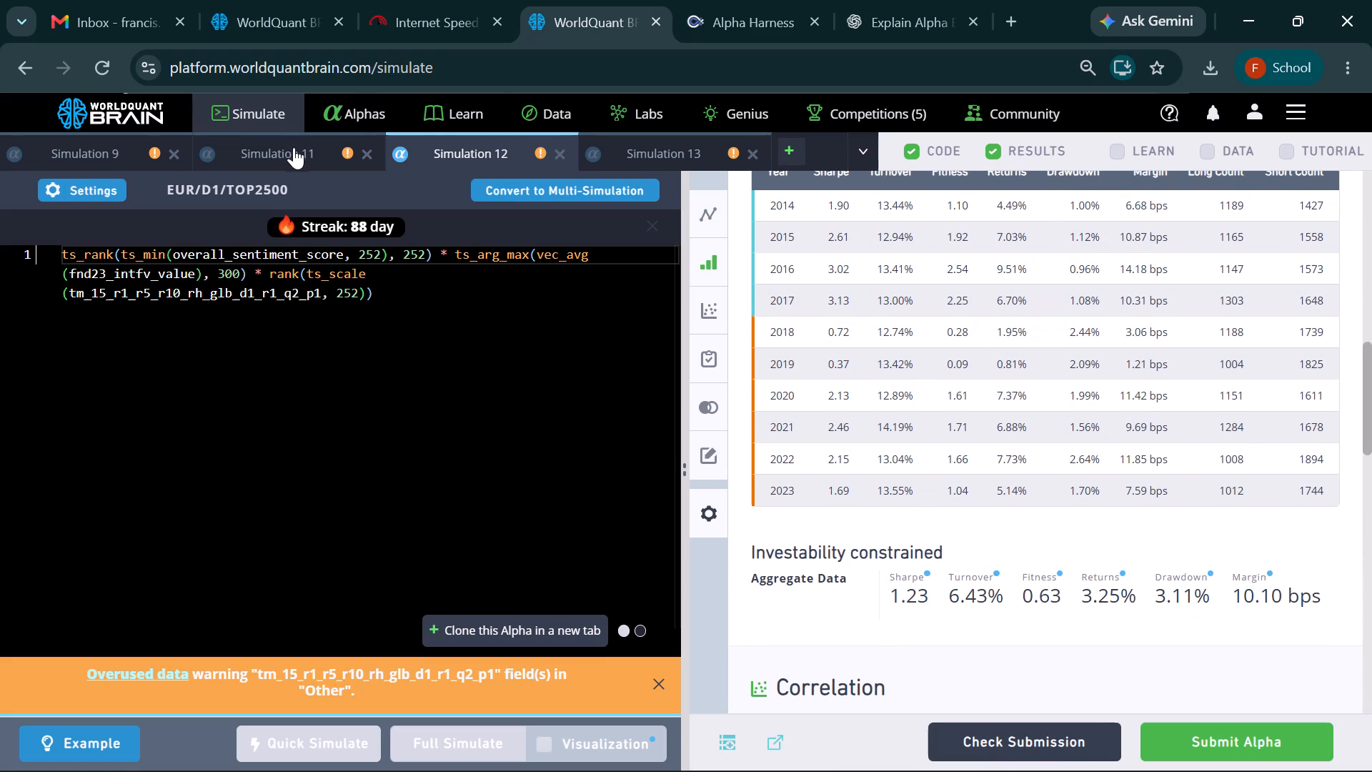
# Show the test period for Simulation 11 and compare its yearly and investability-constrained statistics with those of Simulation 9.
pyautogui.click(294, 144)
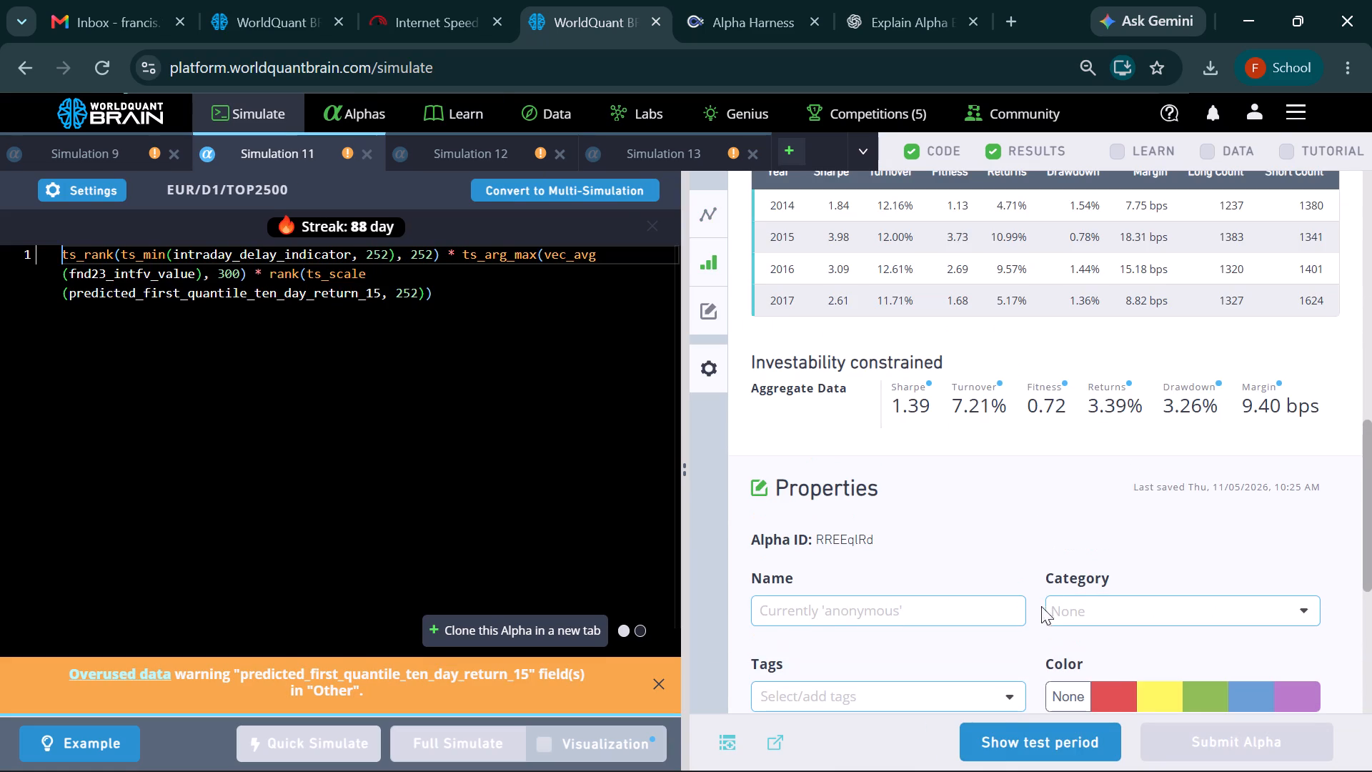
pyautogui.click(993, 734)
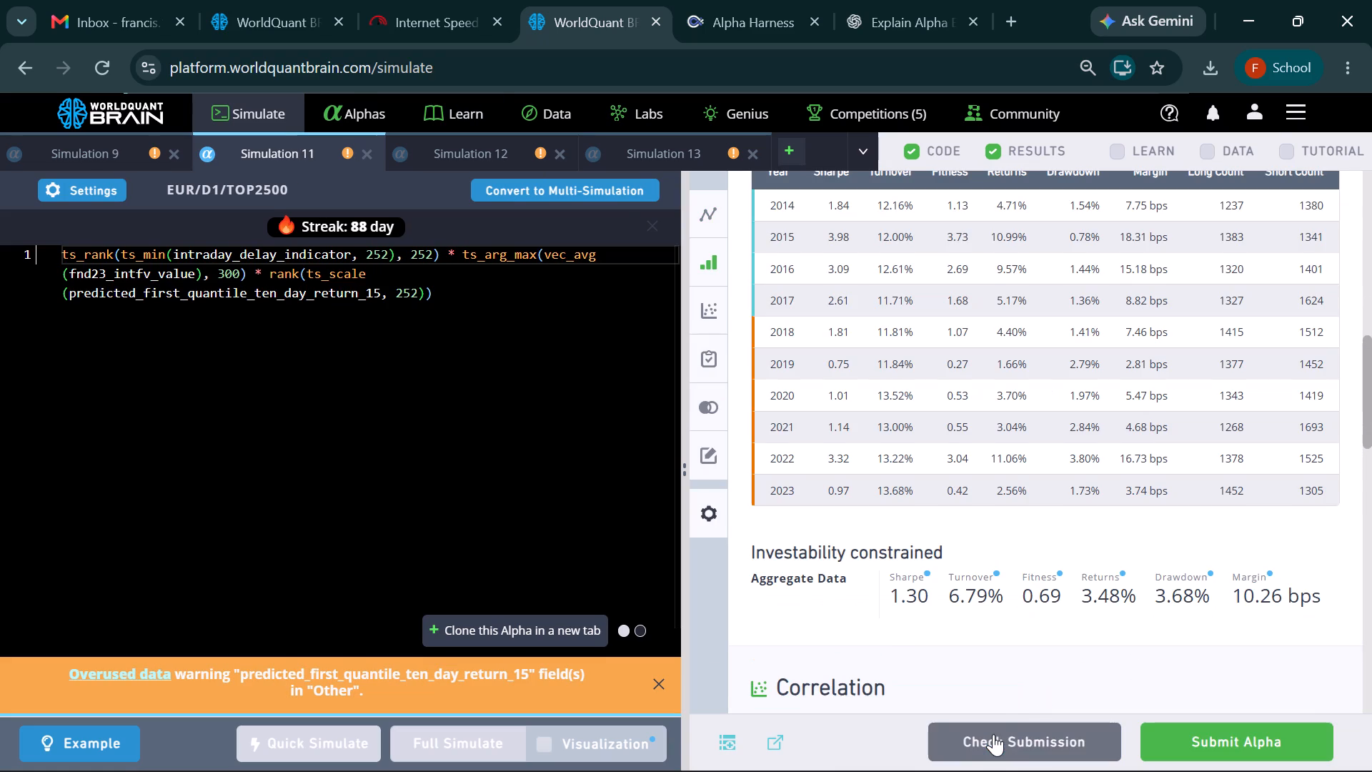
pyautogui.scroll(-2, 1018, 533)
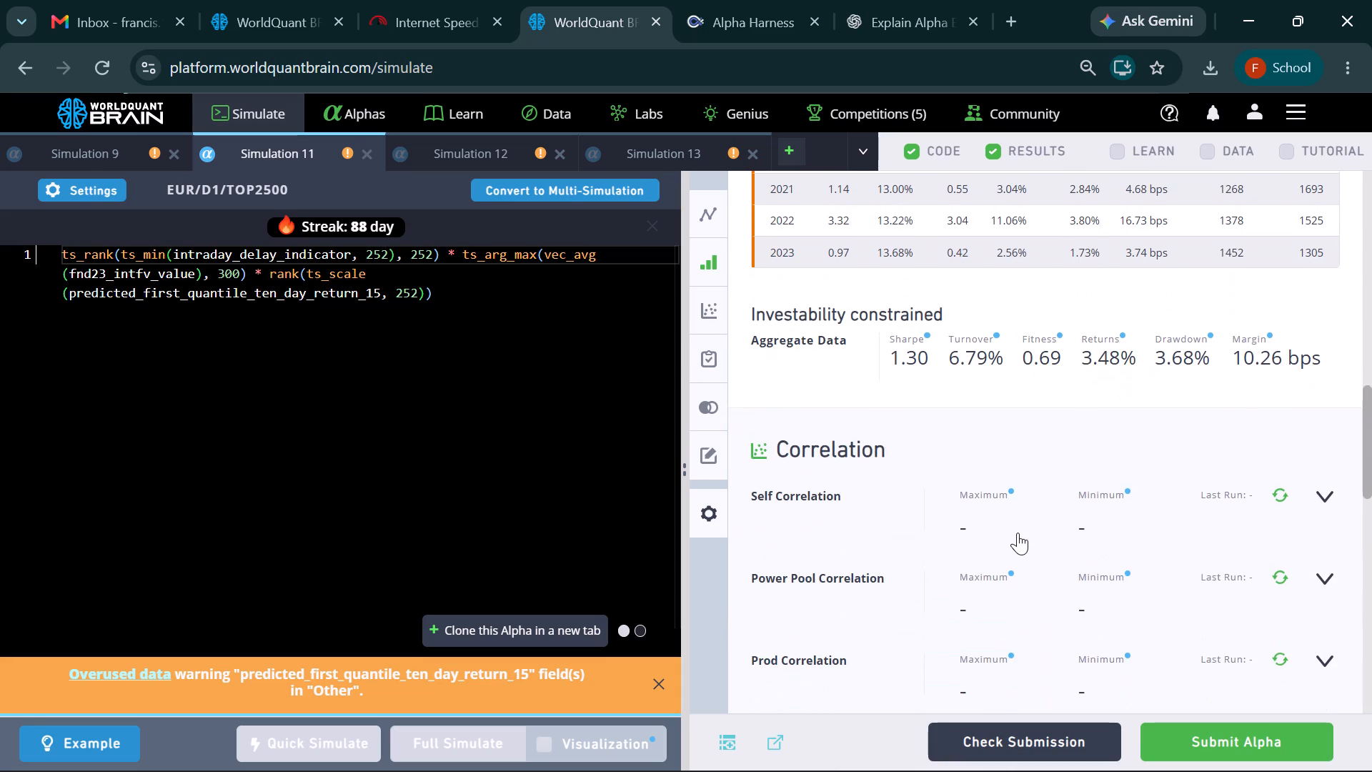
pyautogui.scroll(2, 1018, 533)
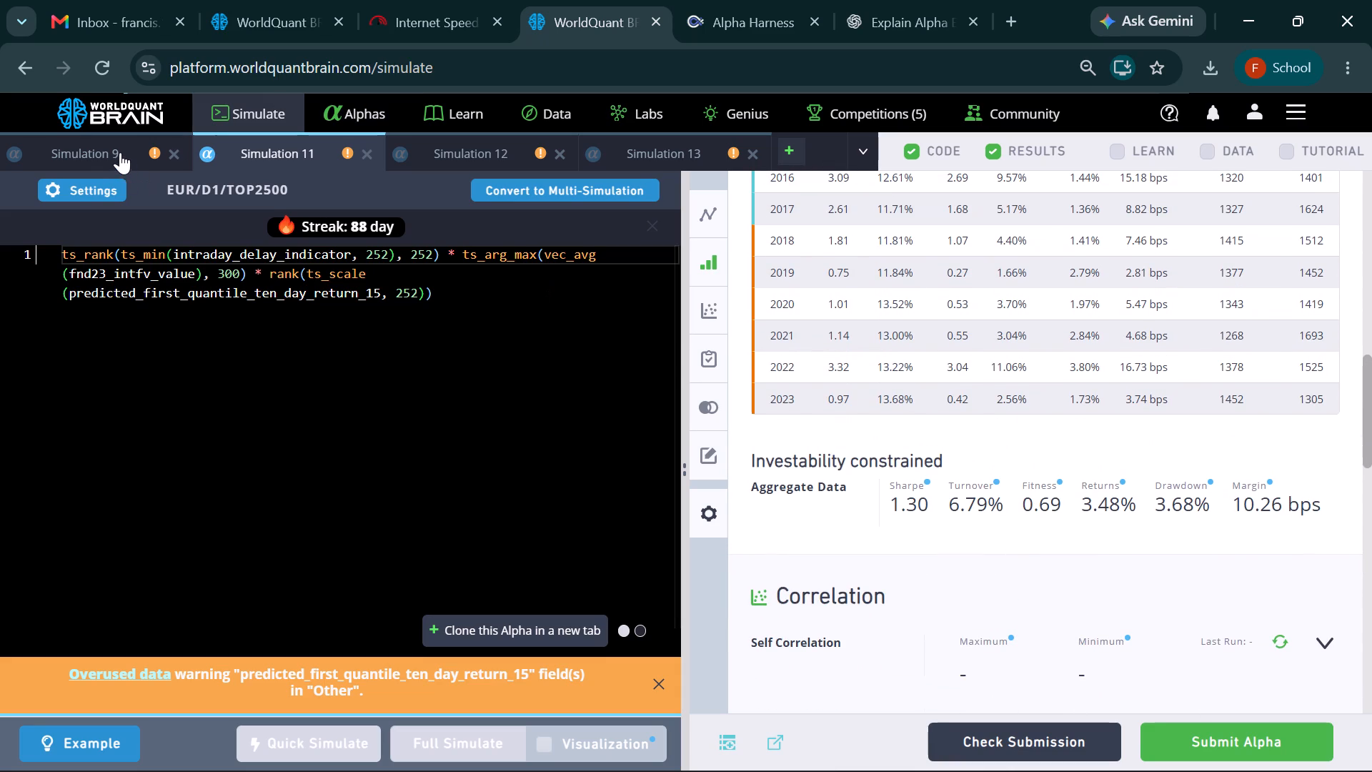
pyautogui.click(120, 152)
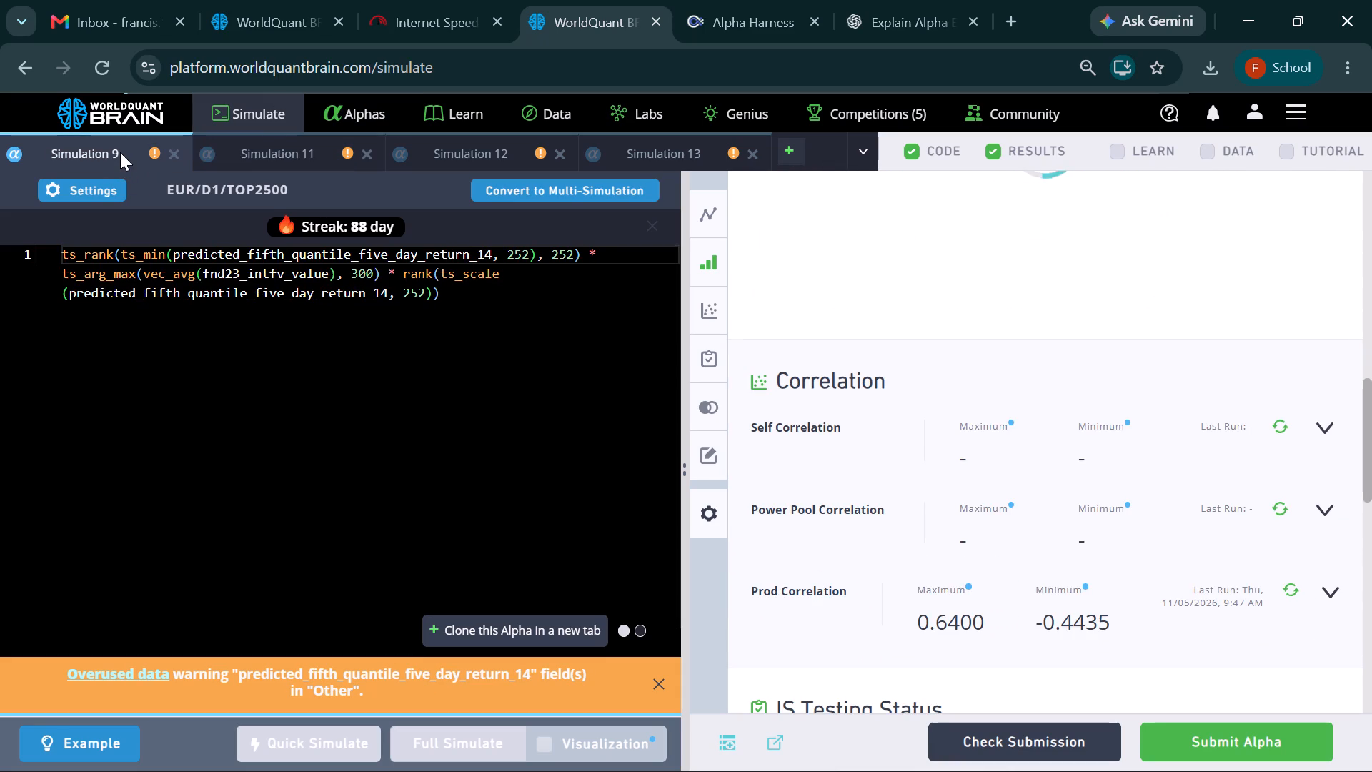
# Show the test period for Simulation 13 and examine its PnL chart and summary.
pyautogui.click(662, 159)
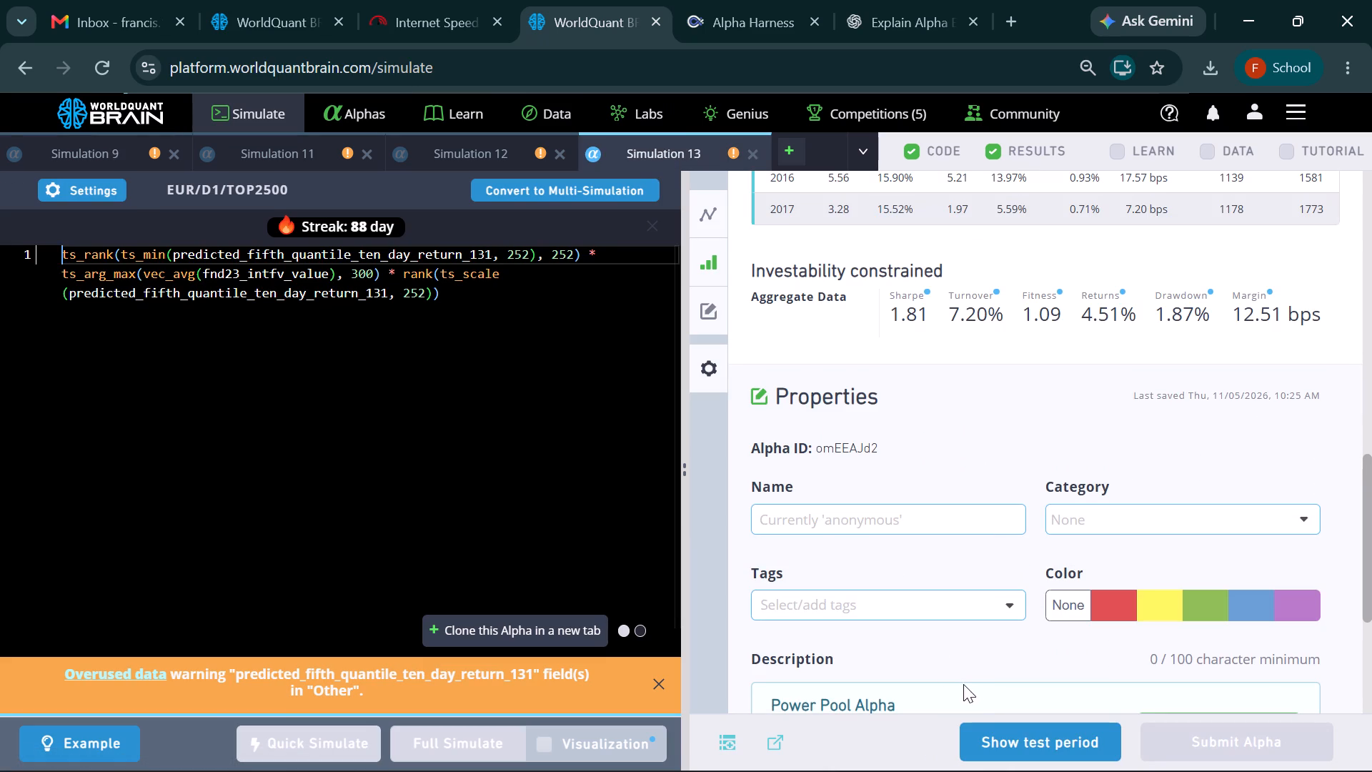
pyautogui.click(983, 733)
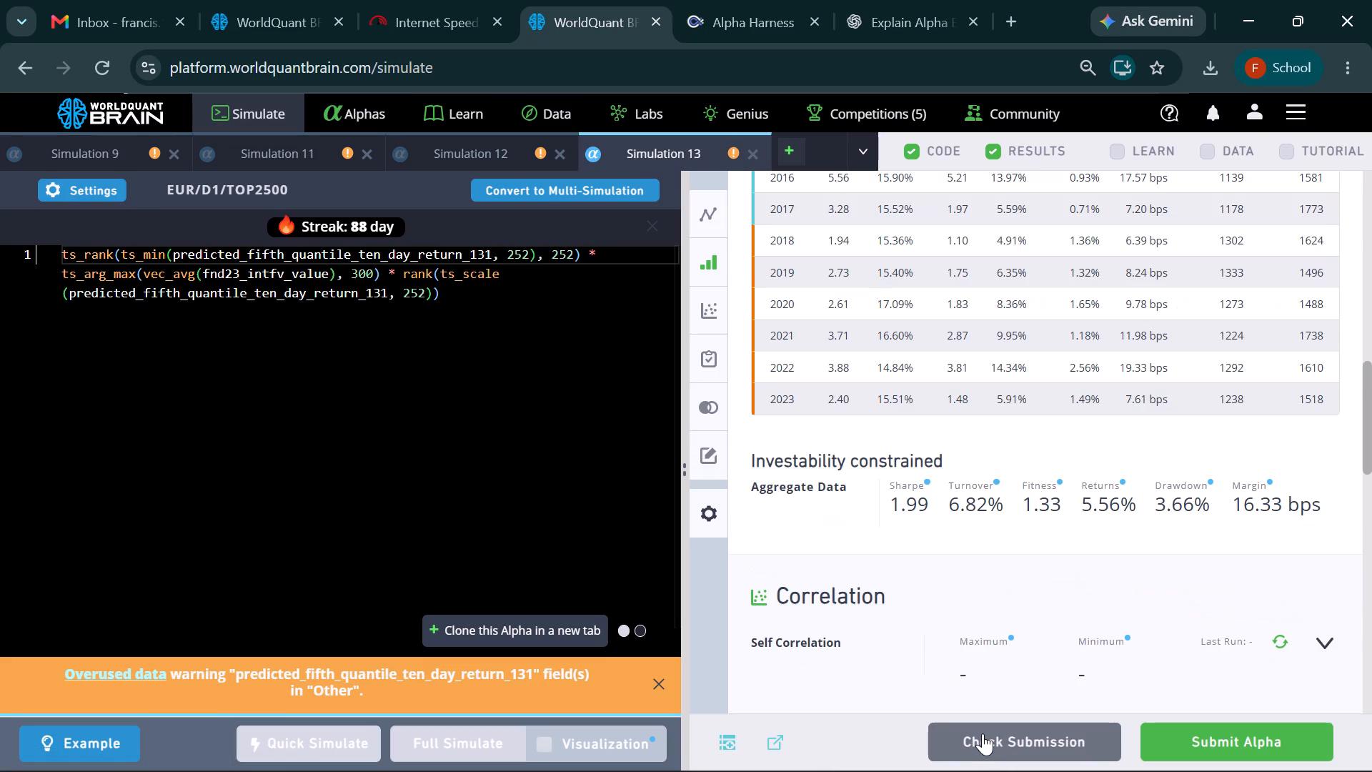
pyautogui.scroll(5, 963, 472)
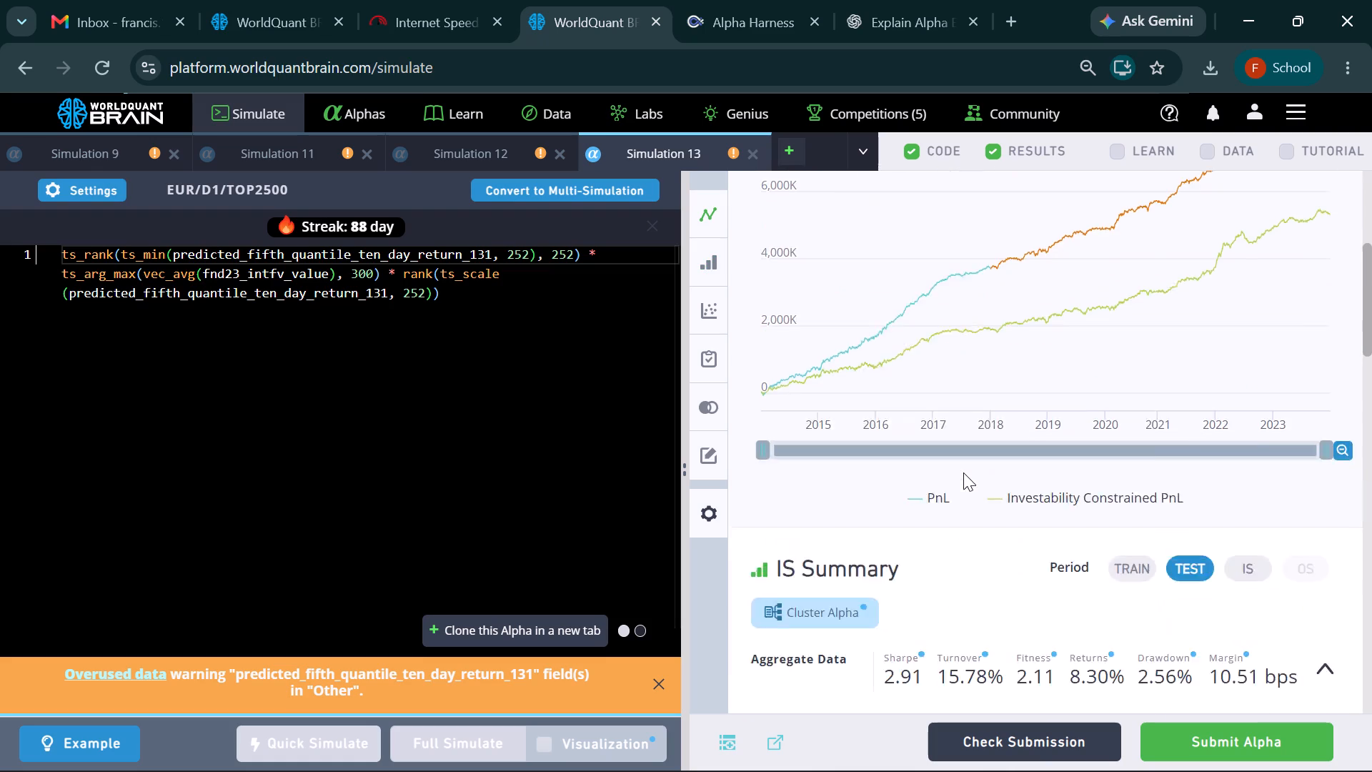
pyautogui.scroll(1, 963, 472)
# Run the Prod Correlation check for Simulation 13.
pyautogui.scroll(-2, 963, 472)
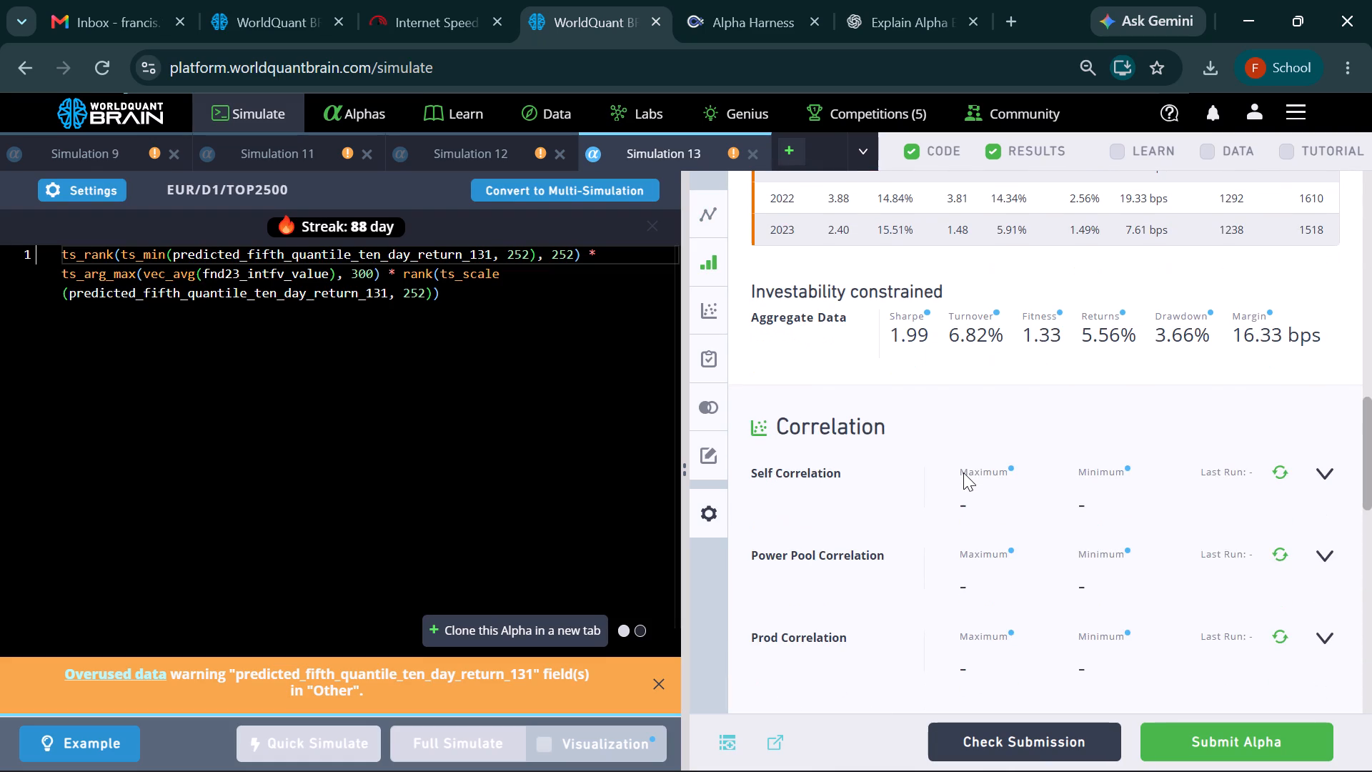
pyautogui.scroll(-1, 963, 472)
pyautogui.scroll(-3, 1119, 406)
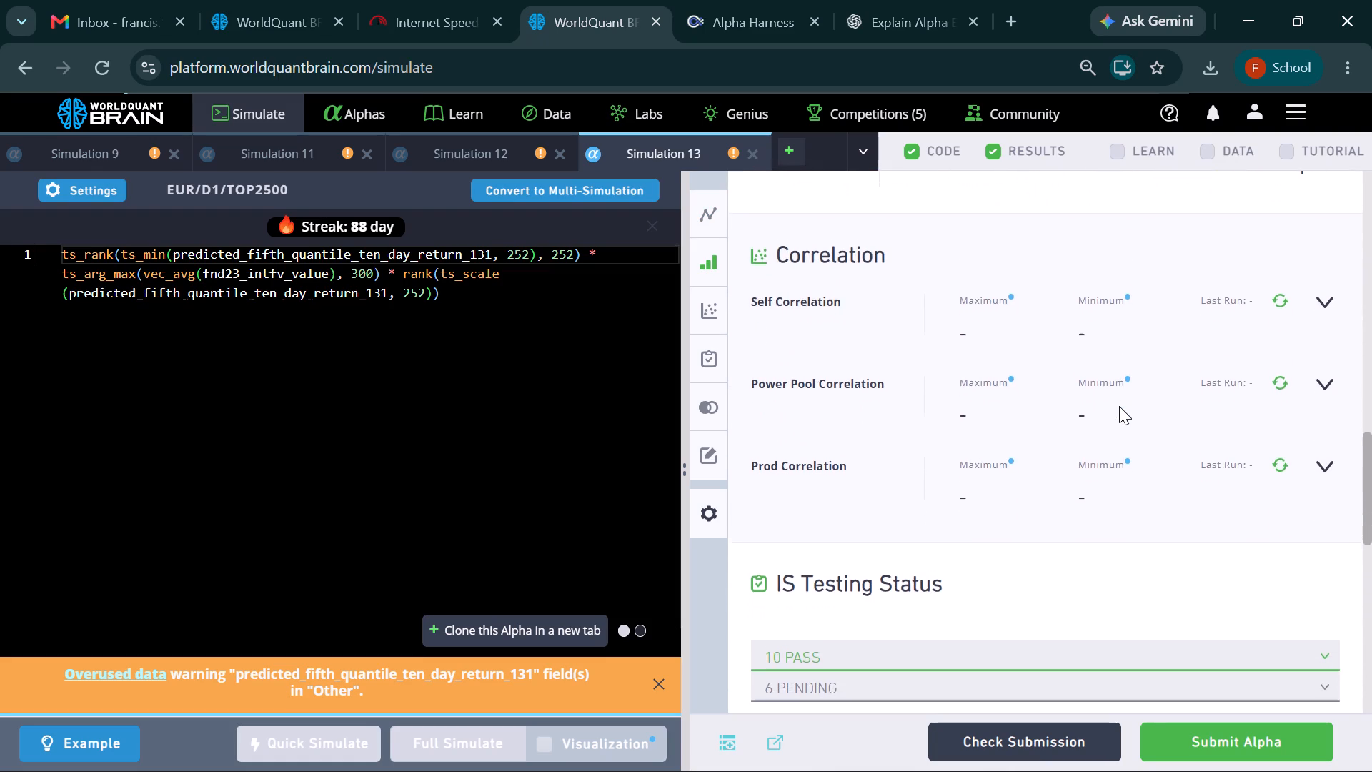
pyautogui.click(1281, 452)
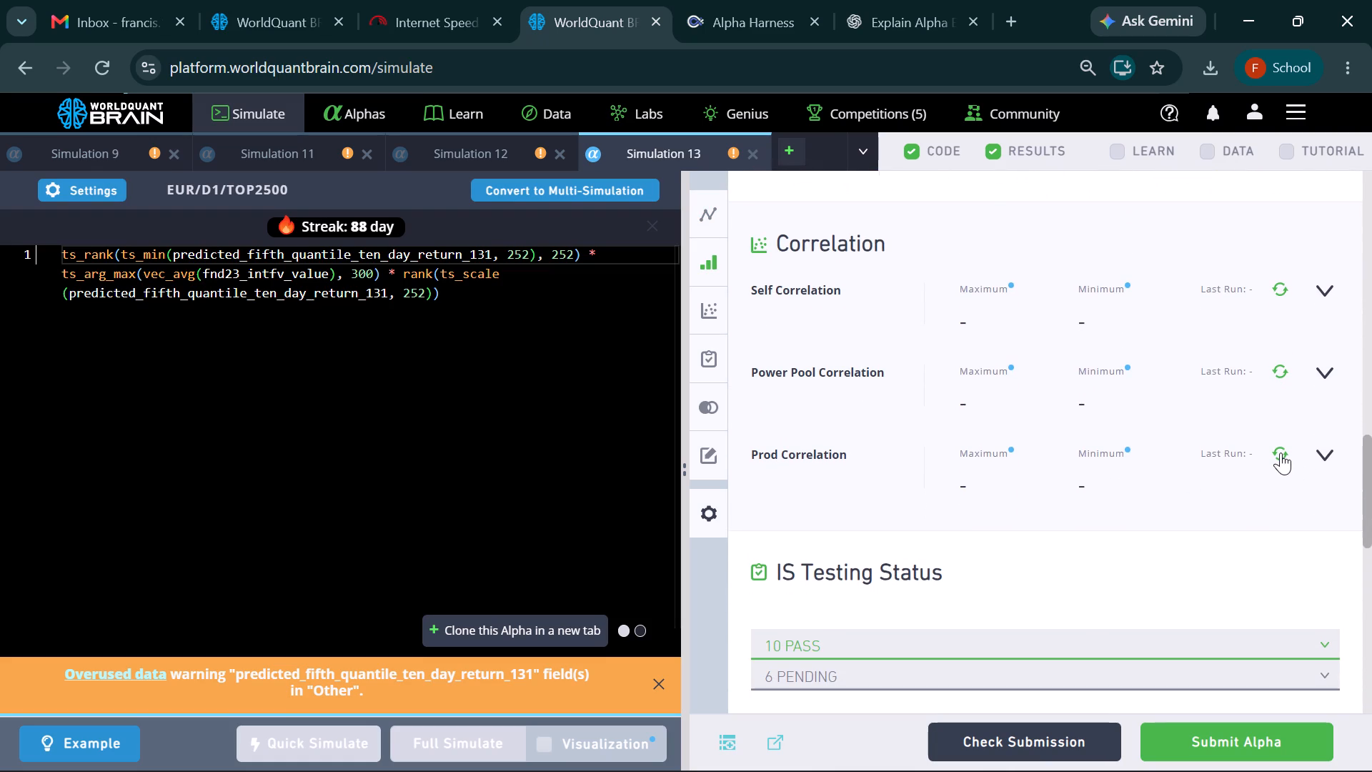
# Switch Simulation 13's summary to the IS period and review its yearly and investability-constrained statistics.
pyautogui.scroll(2, 1153, 392)
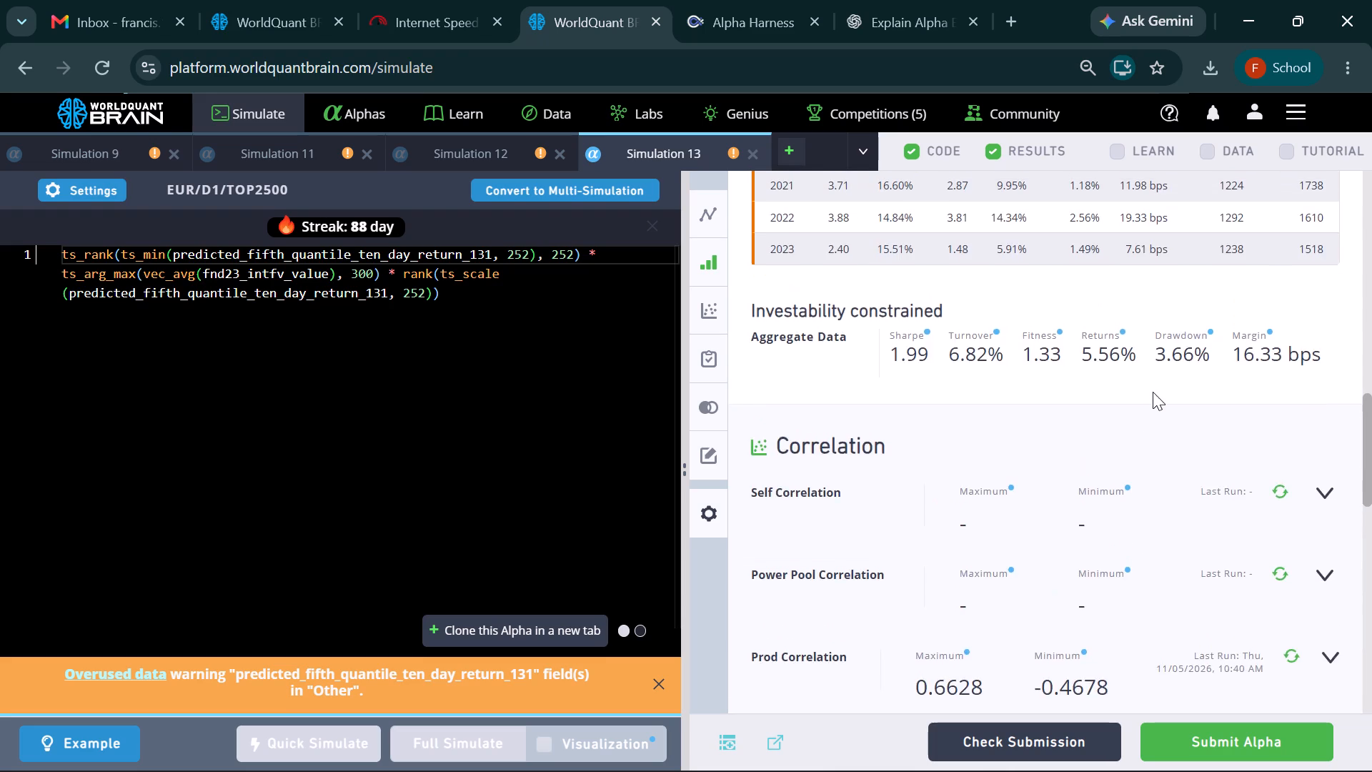
pyautogui.scroll(3, 1153, 392)
pyautogui.click(1244, 429)
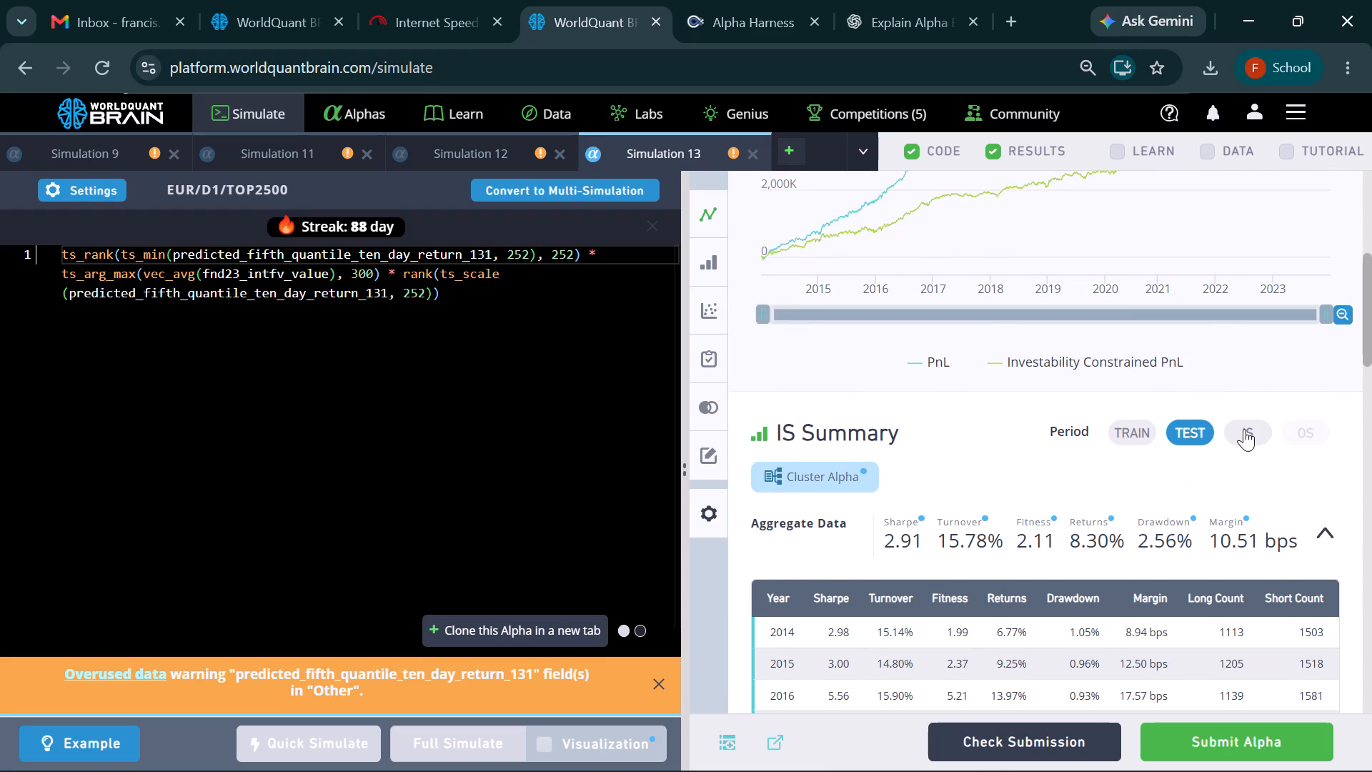
pyautogui.scroll(-5, 1193, 535)
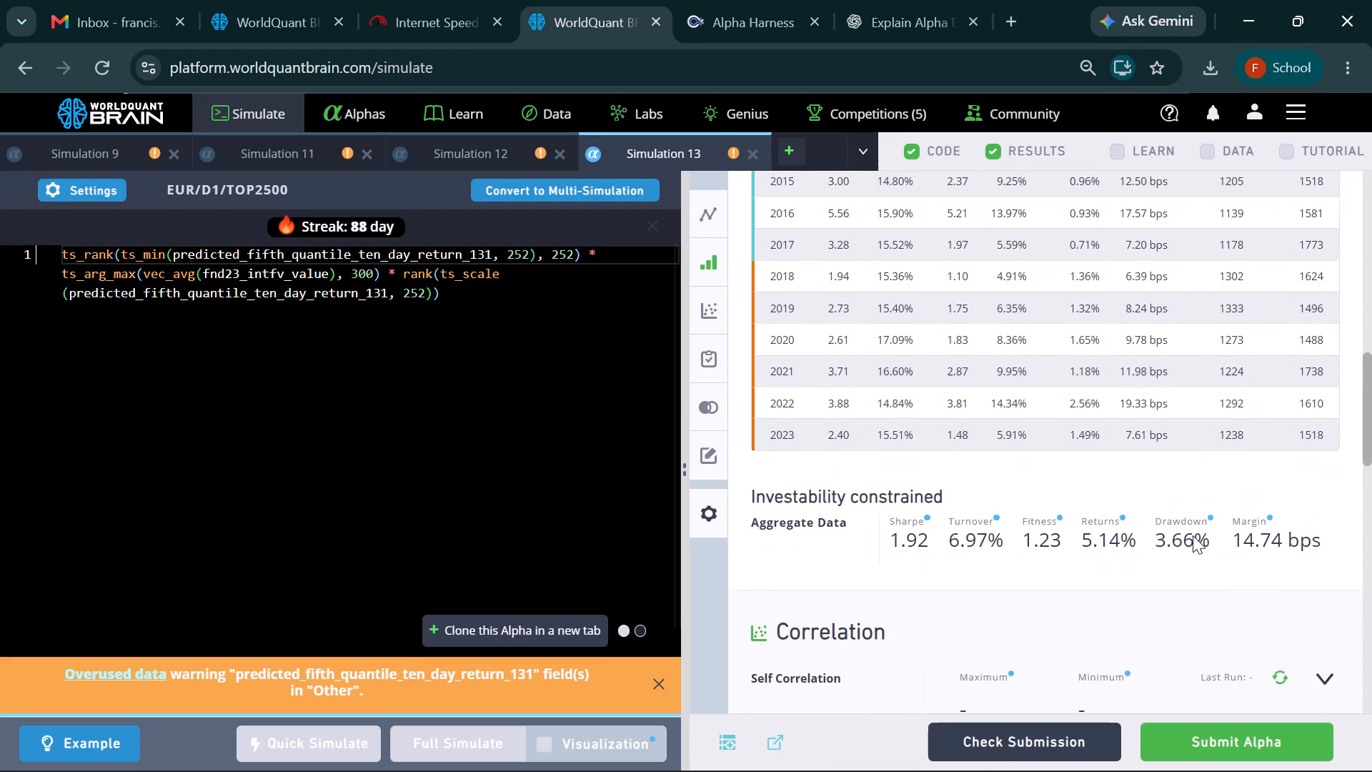
pyautogui.scroll(-1, 1193, 535)
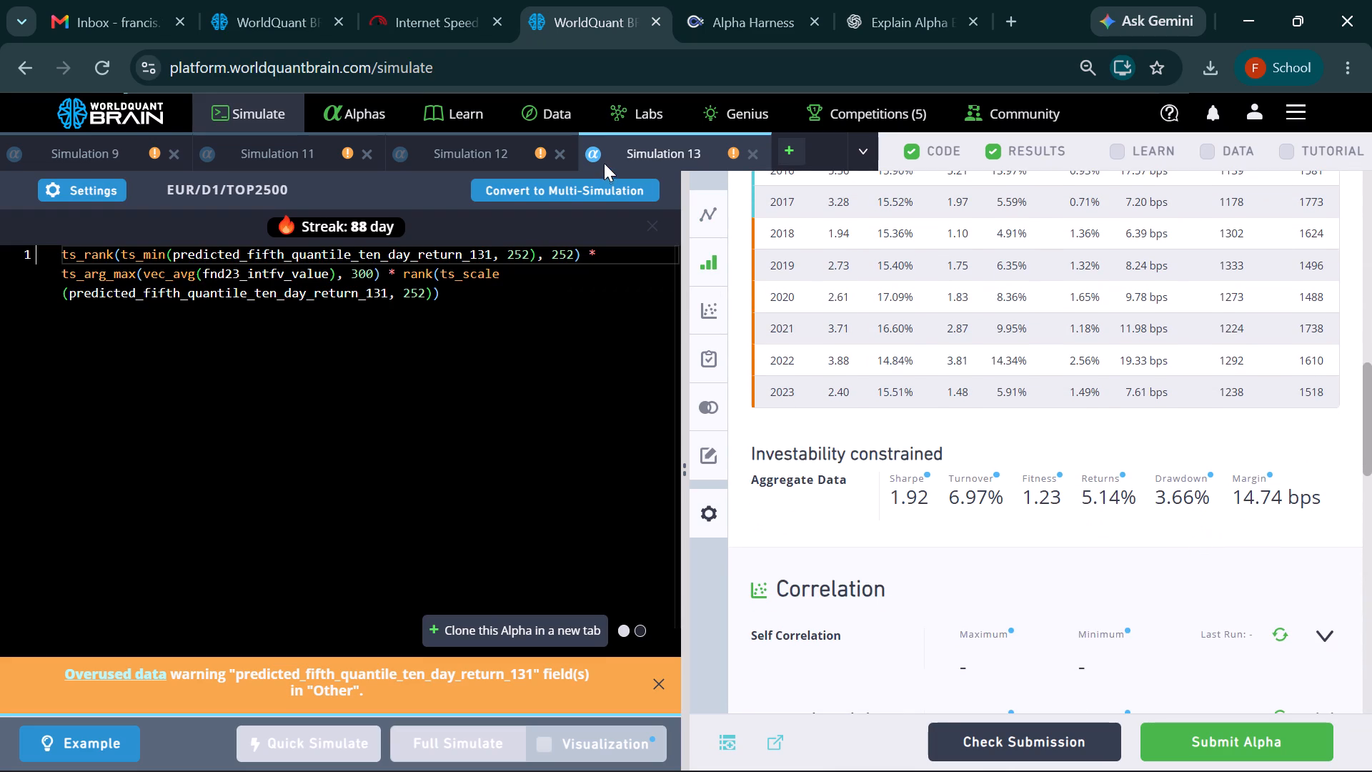
# Expand the passed tests in Simulation 12's IS Testing Status and check the listed criteria.
pyautogui.click(520, 153)
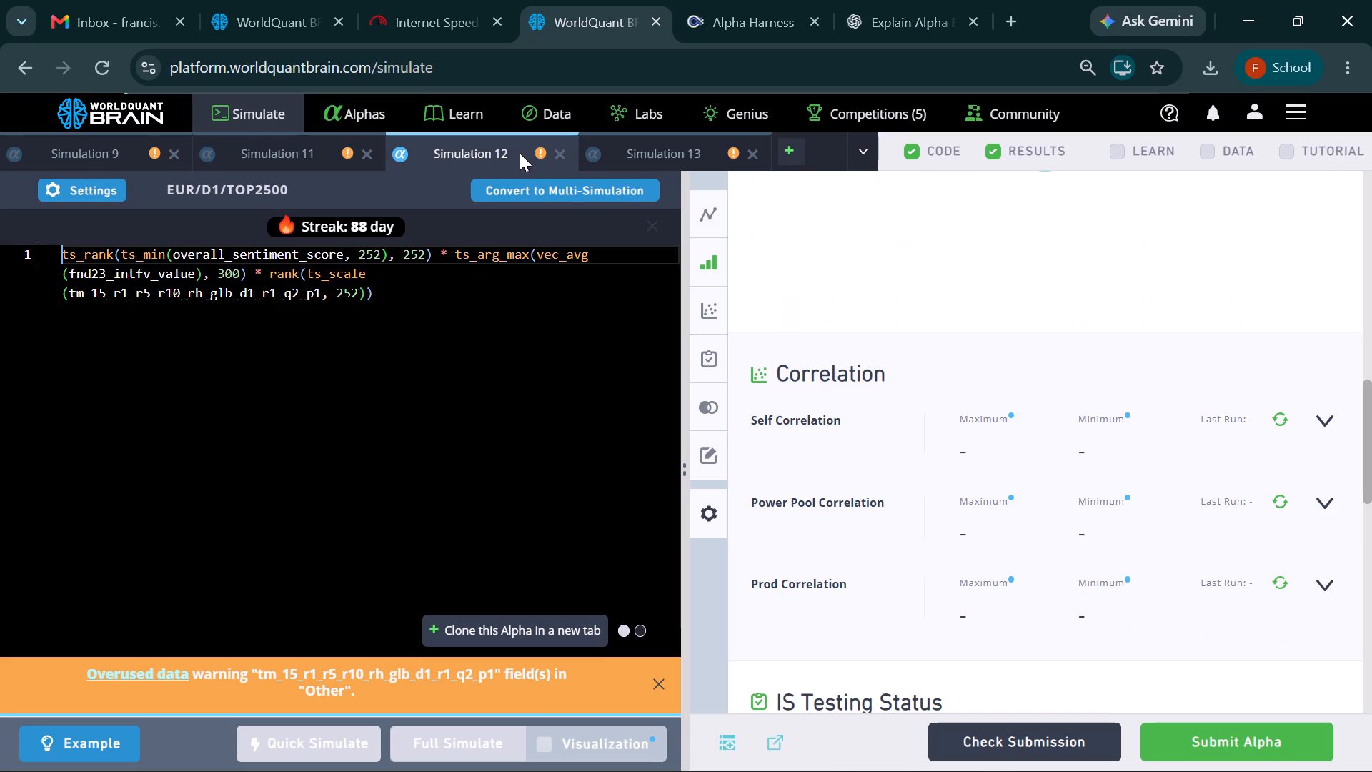
pyautogui.scroll(-3, 1068, 430)
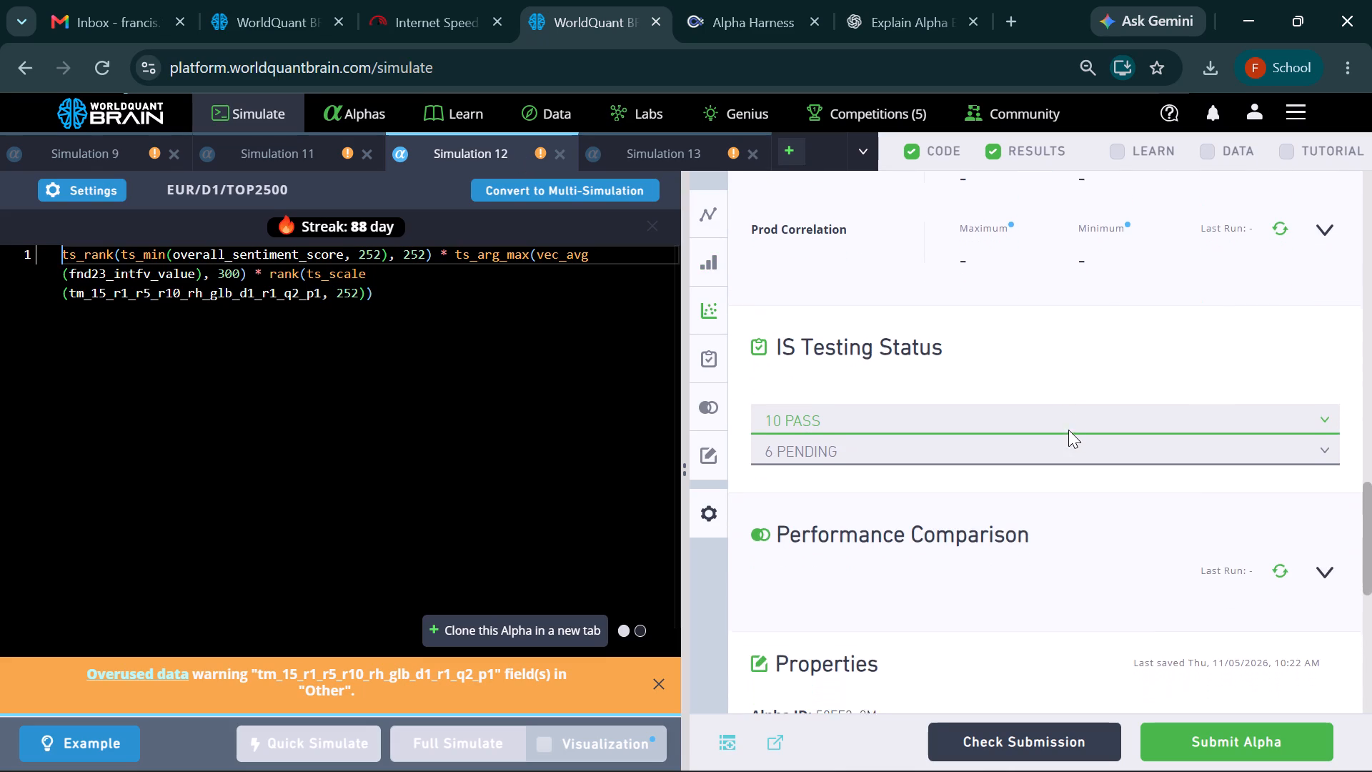
pyautogui.click(1055, 402)
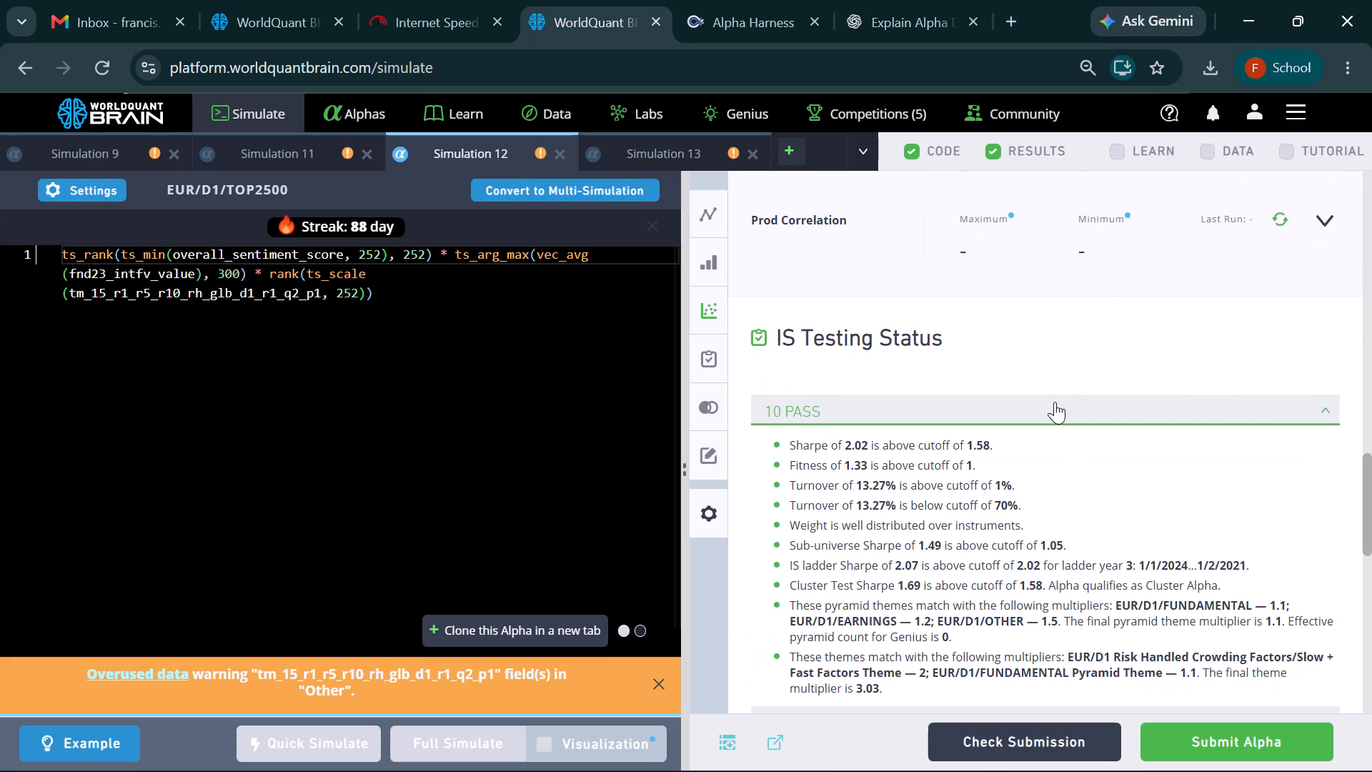
pyautogui.scroll(-1, 1055, 402)
# Switch Simulation 12's summary to the IS period and review its aggregate, yearly and investability-constrained statistics.
pyautogui.scroll(2, 1055, 402)
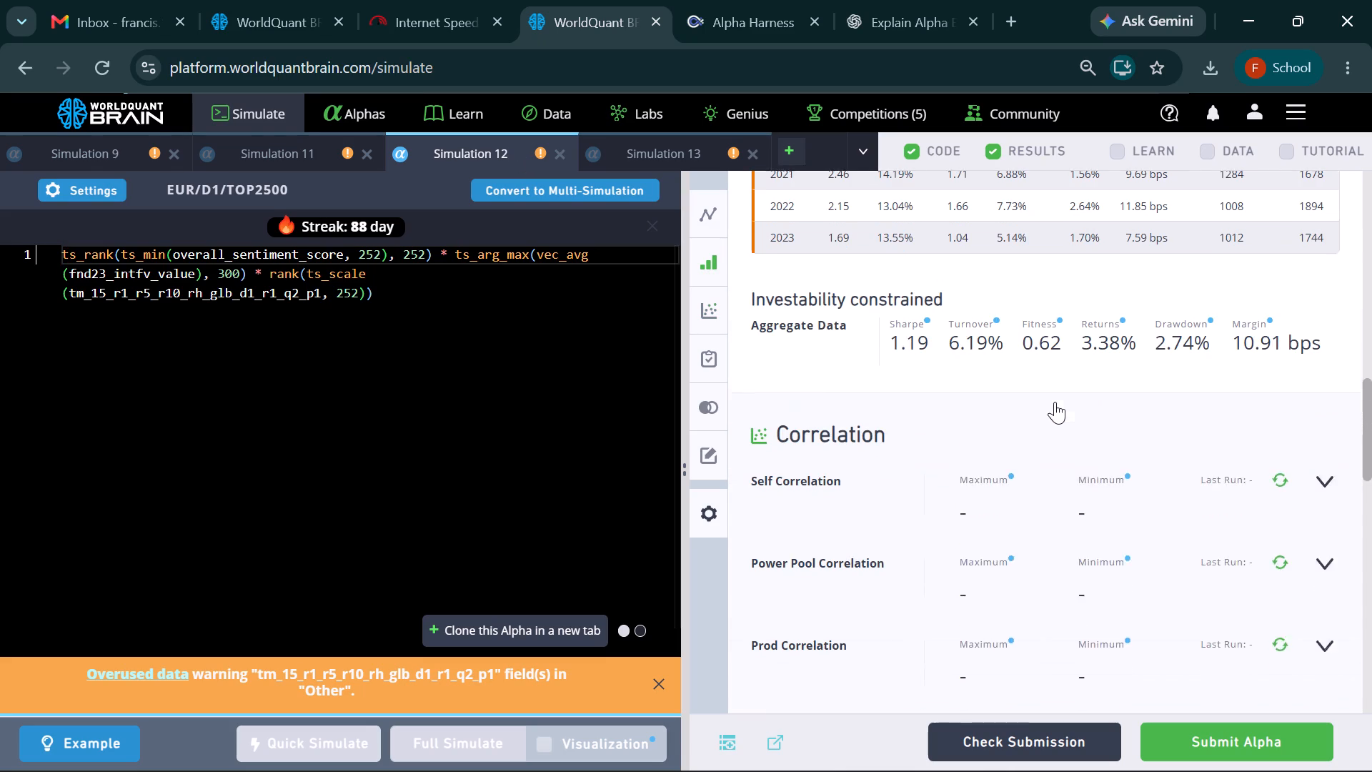
pyautogui.scroll(1, 1055, 402)
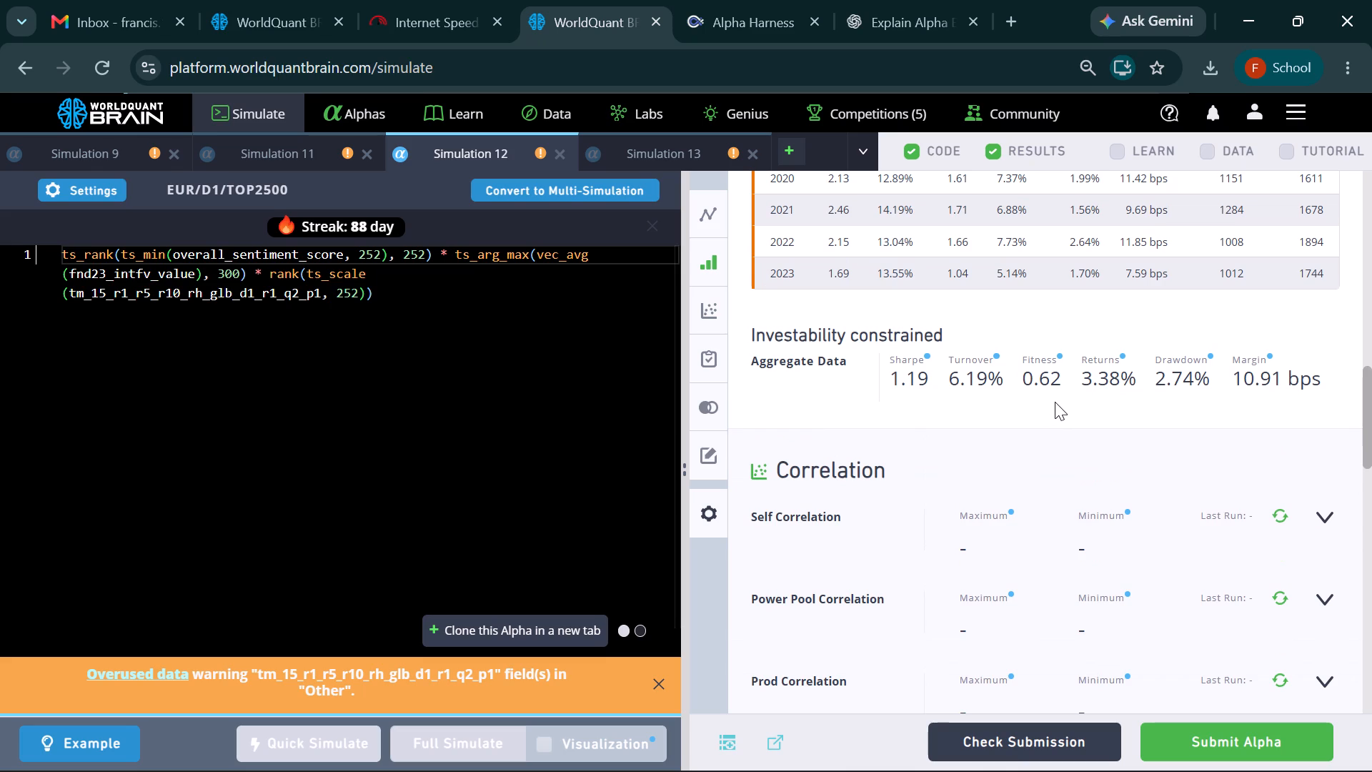
pyautogui.scroll(4, 1130, 444)
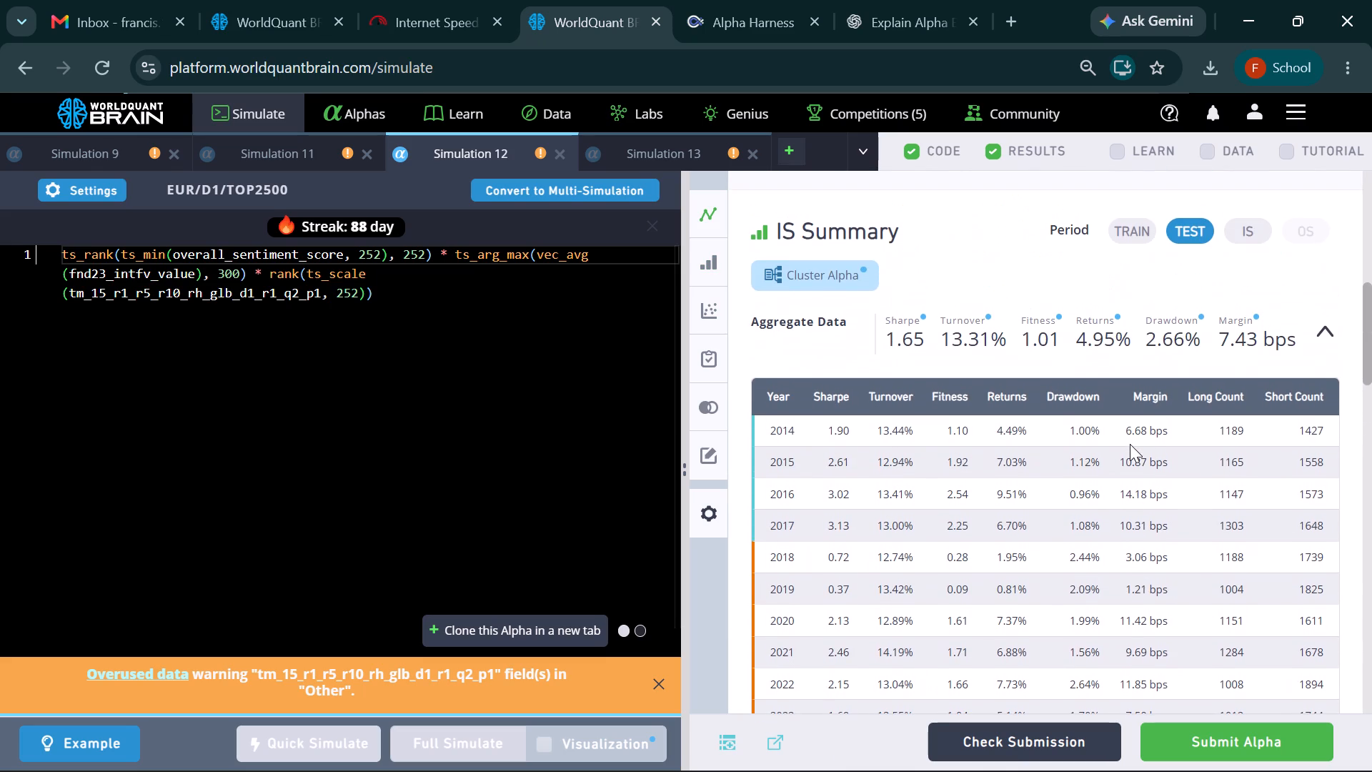
pyautogui.scroll(1, 1130, 444)
pyautogui.click(1243, 226)
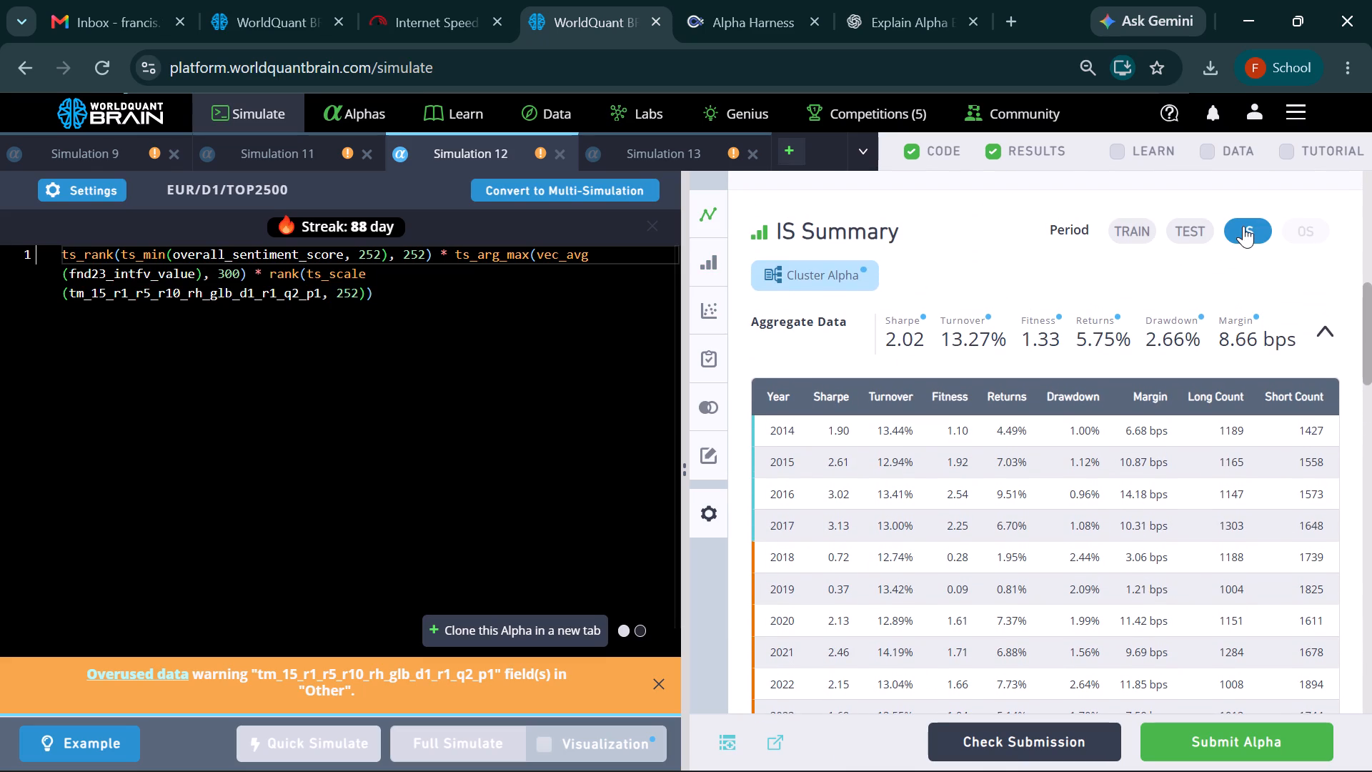
pyautogui.scroll(-3, 1174, 407)
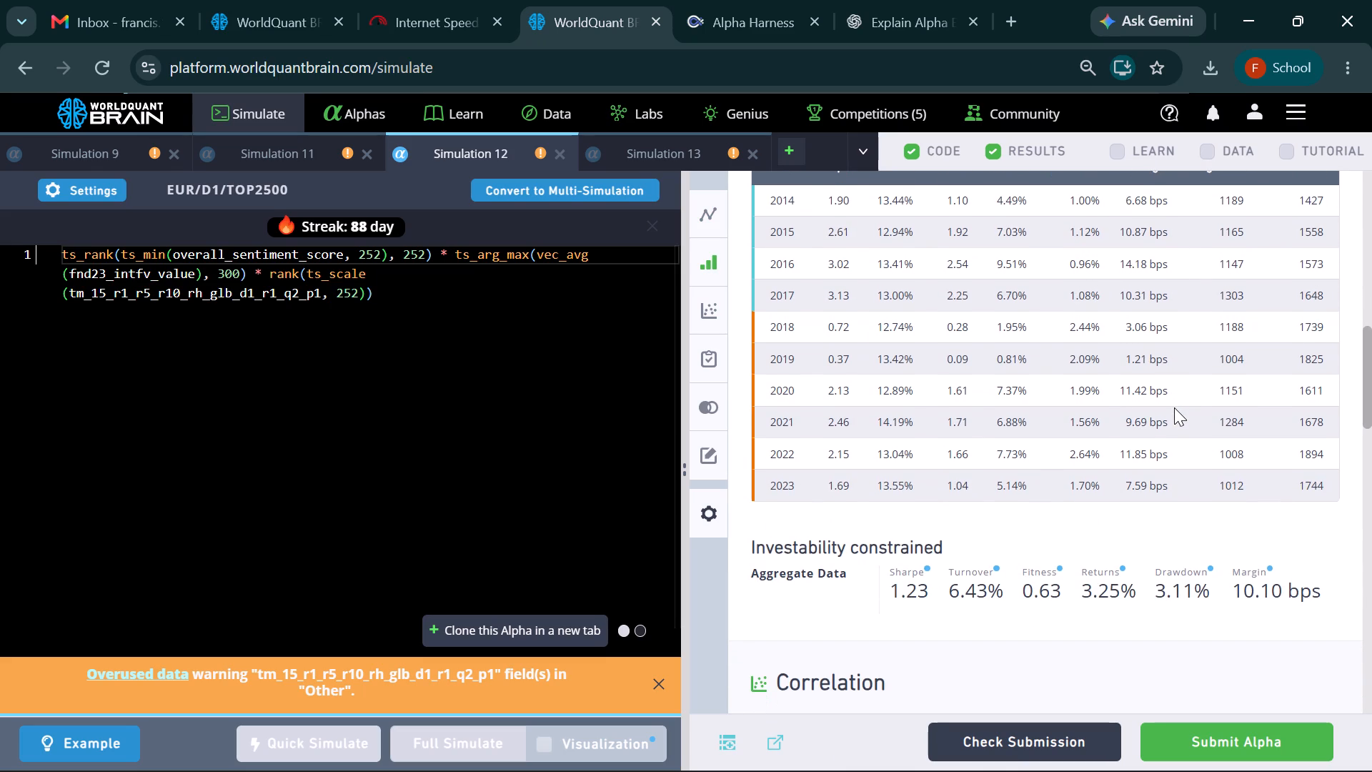
pyautogui.scroll(-2, 1174, 407)
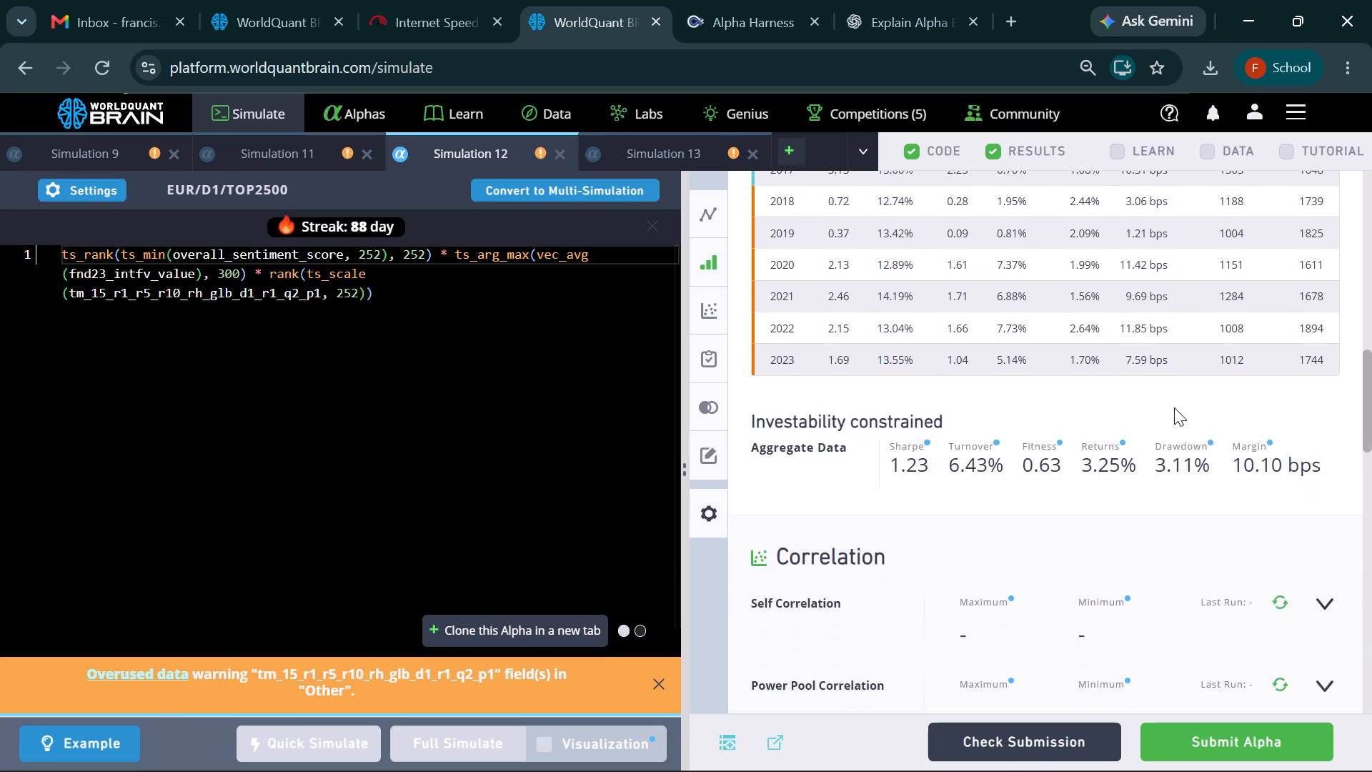
pyautogui.scroll(-4, 1174, 407)
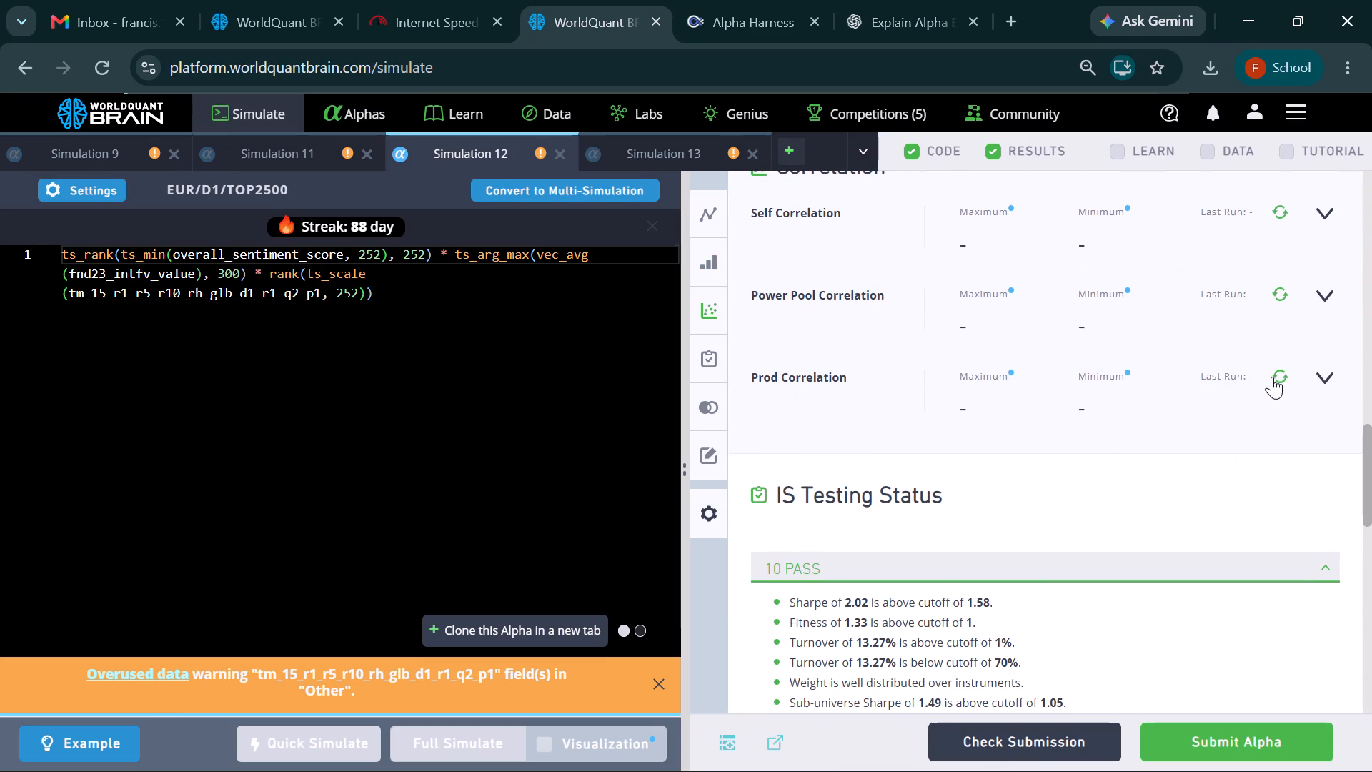
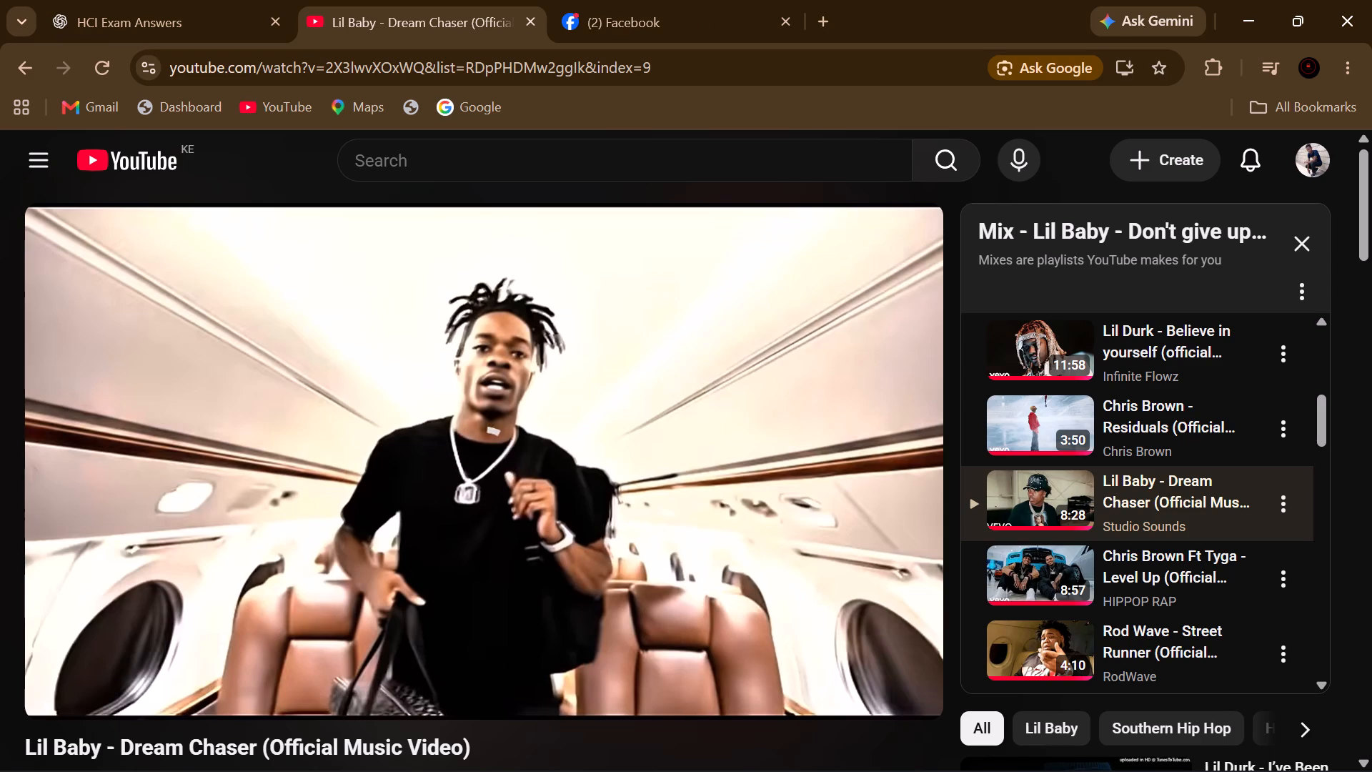
# Pause the Lil Baby - Dream Chaser music video on YouTube.
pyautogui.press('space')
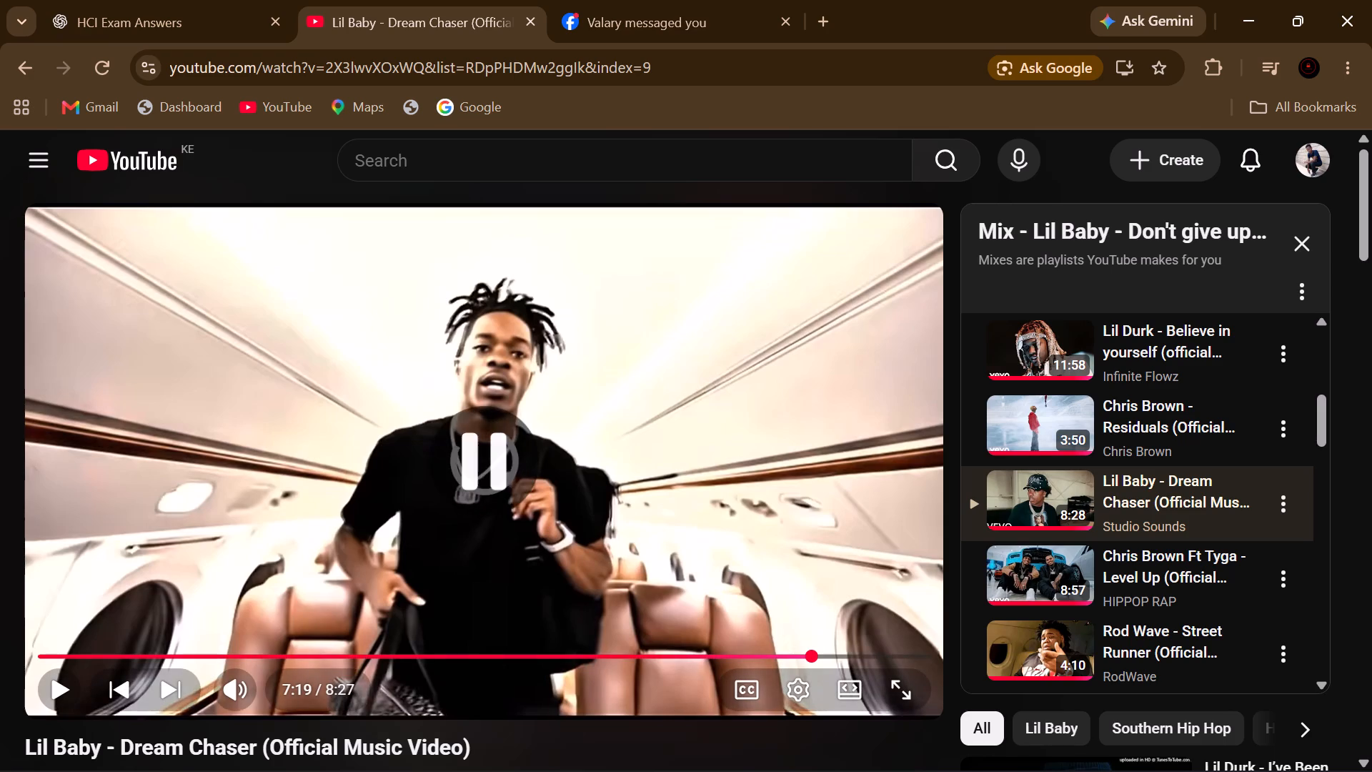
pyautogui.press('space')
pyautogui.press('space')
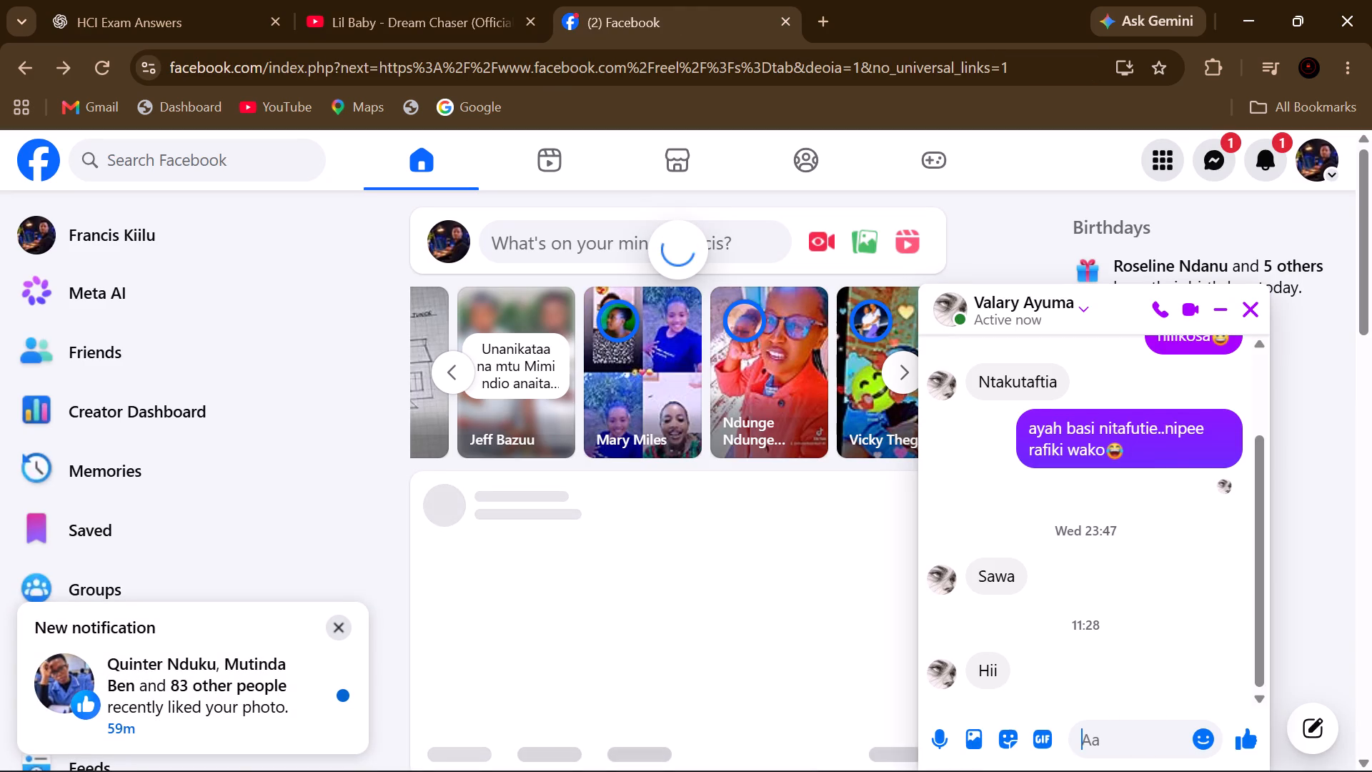
# Reply "hell" to the "Hii" message in the open Facebook chat.
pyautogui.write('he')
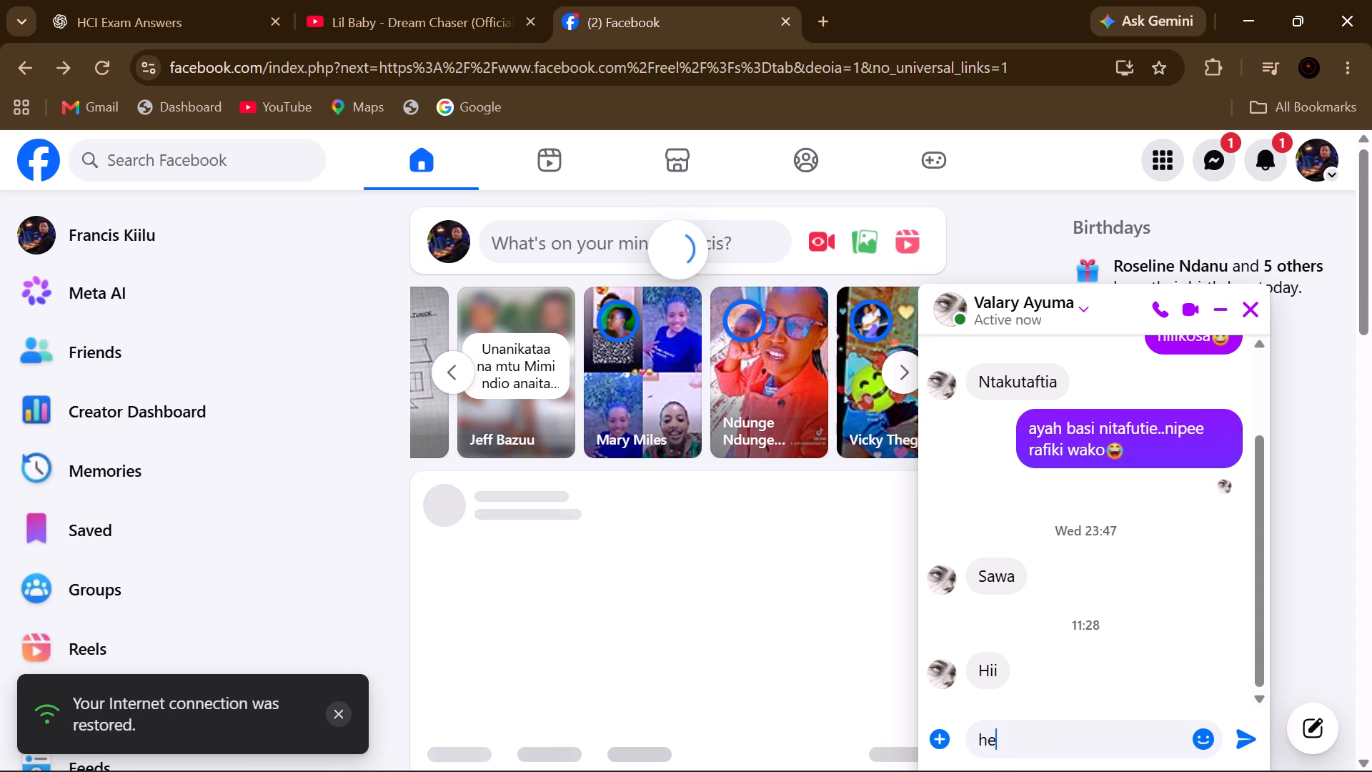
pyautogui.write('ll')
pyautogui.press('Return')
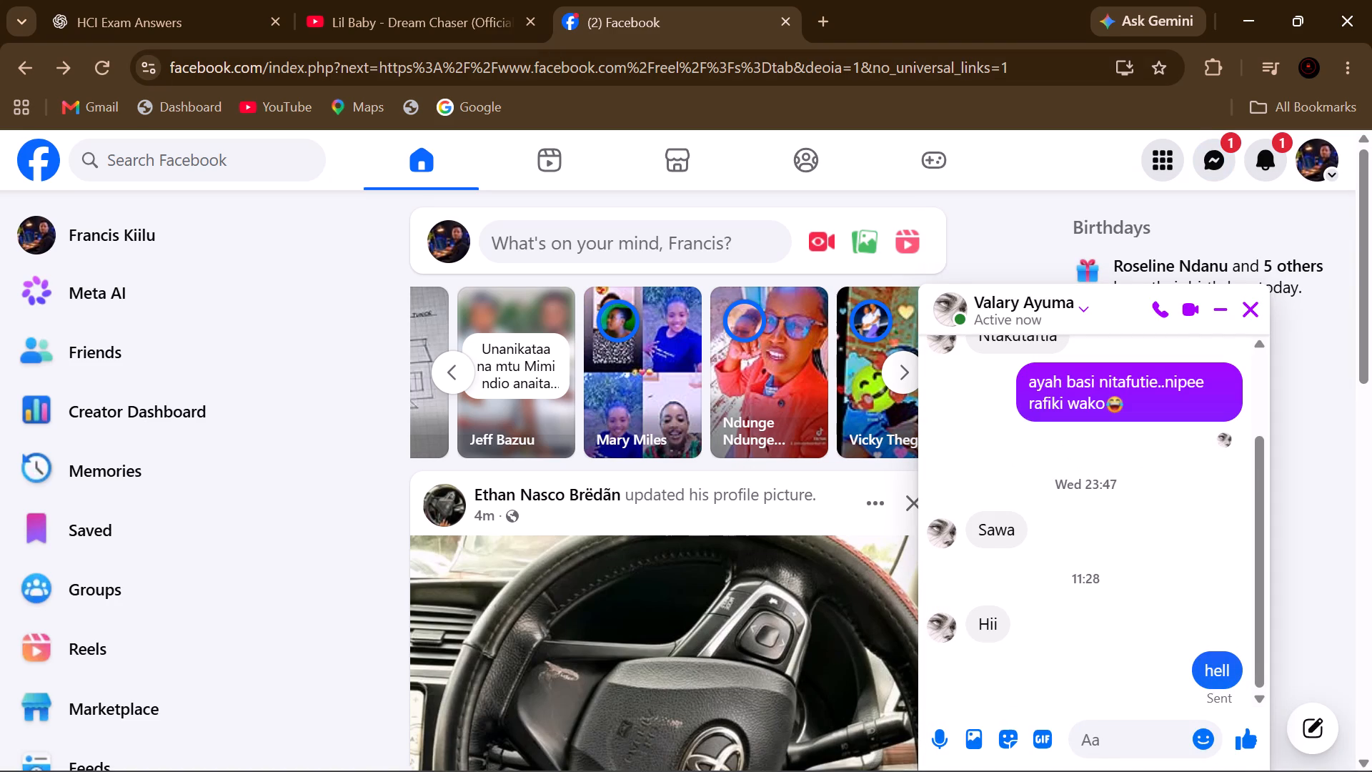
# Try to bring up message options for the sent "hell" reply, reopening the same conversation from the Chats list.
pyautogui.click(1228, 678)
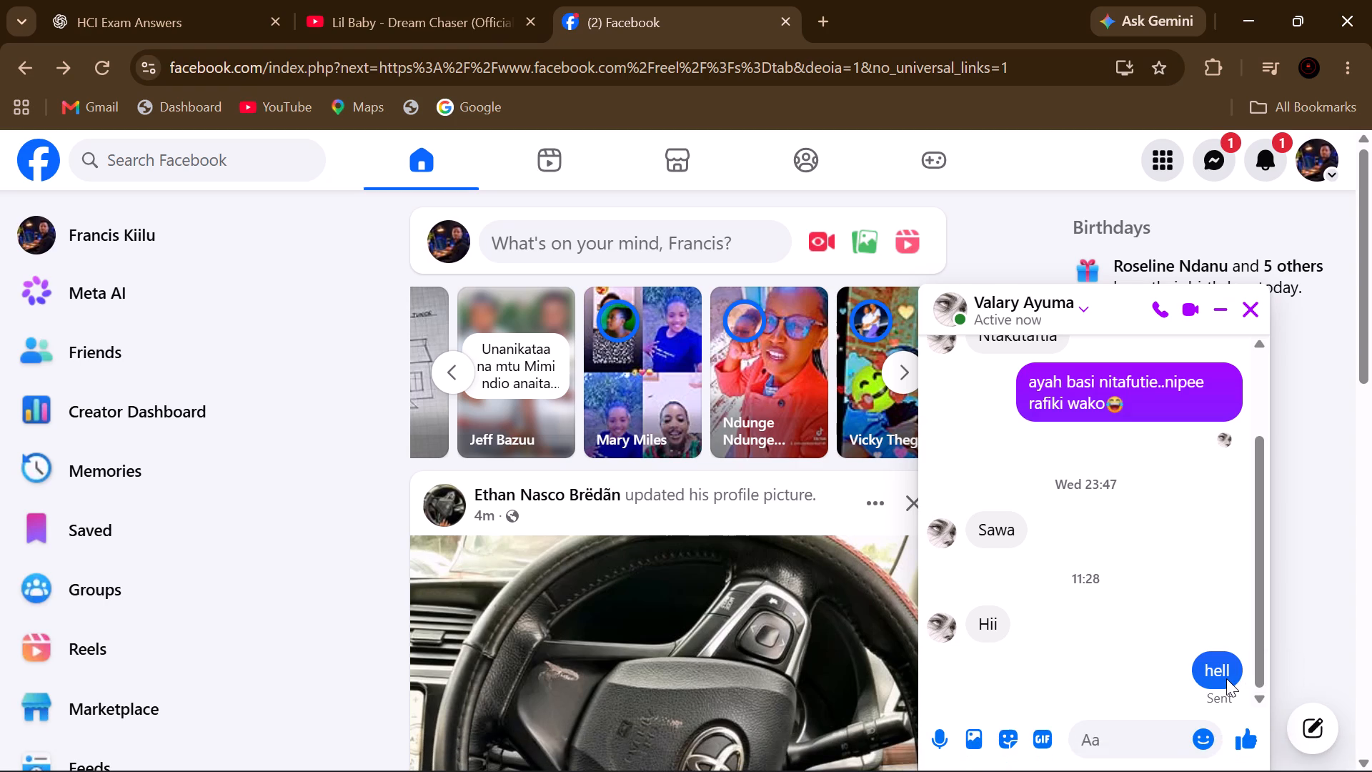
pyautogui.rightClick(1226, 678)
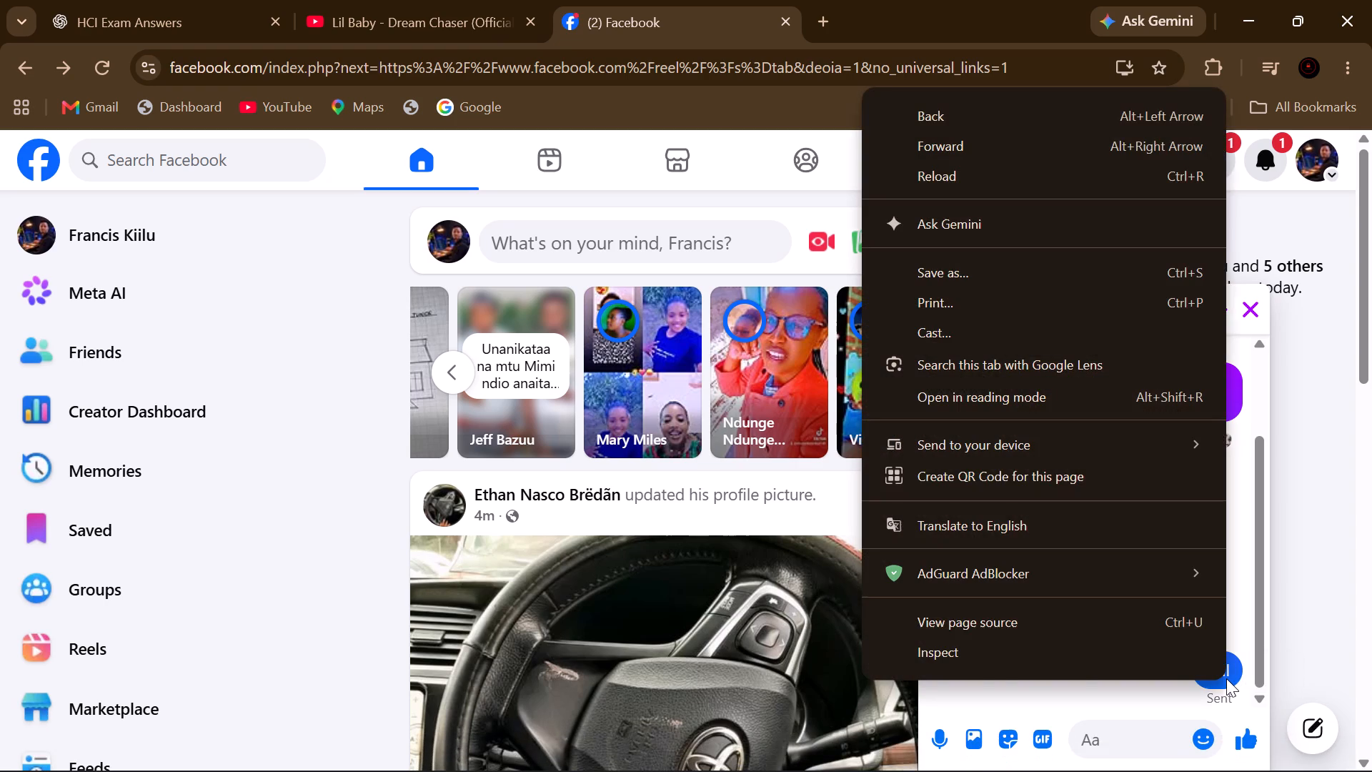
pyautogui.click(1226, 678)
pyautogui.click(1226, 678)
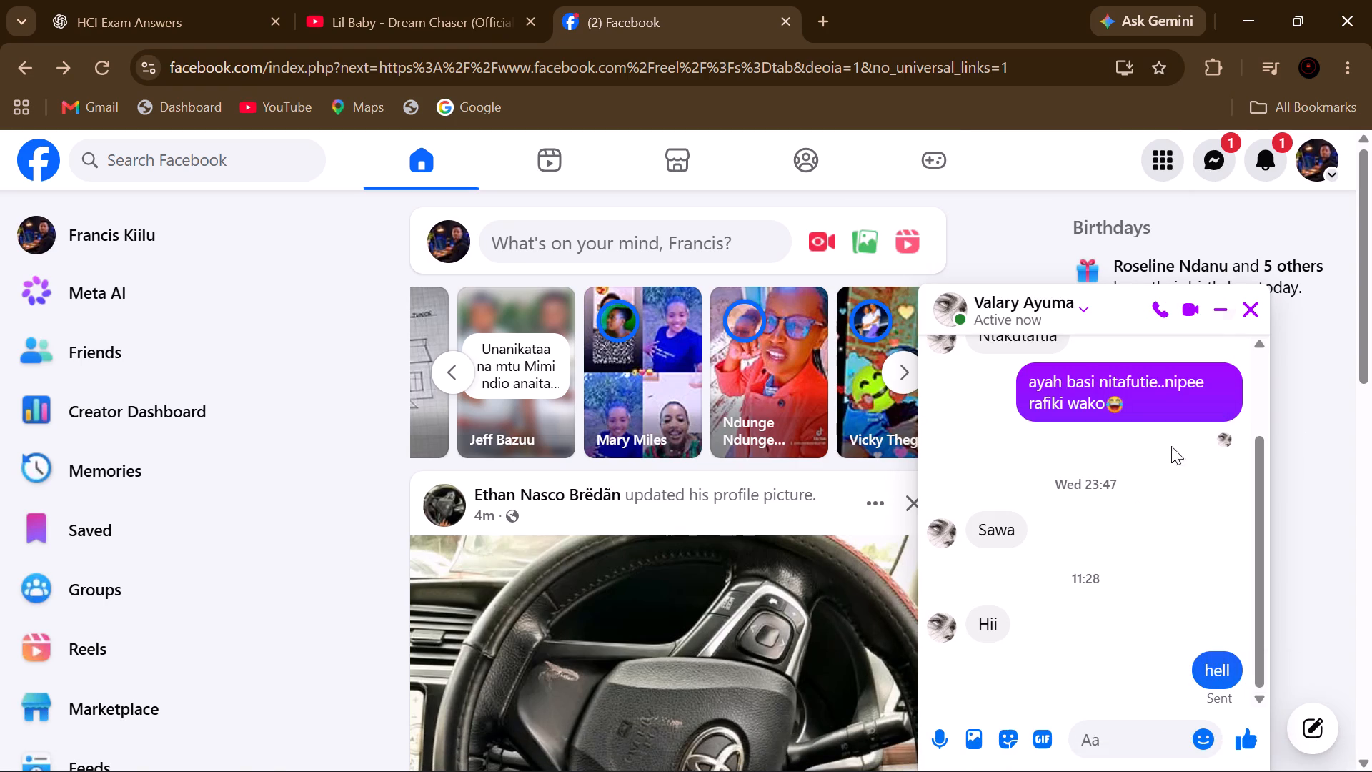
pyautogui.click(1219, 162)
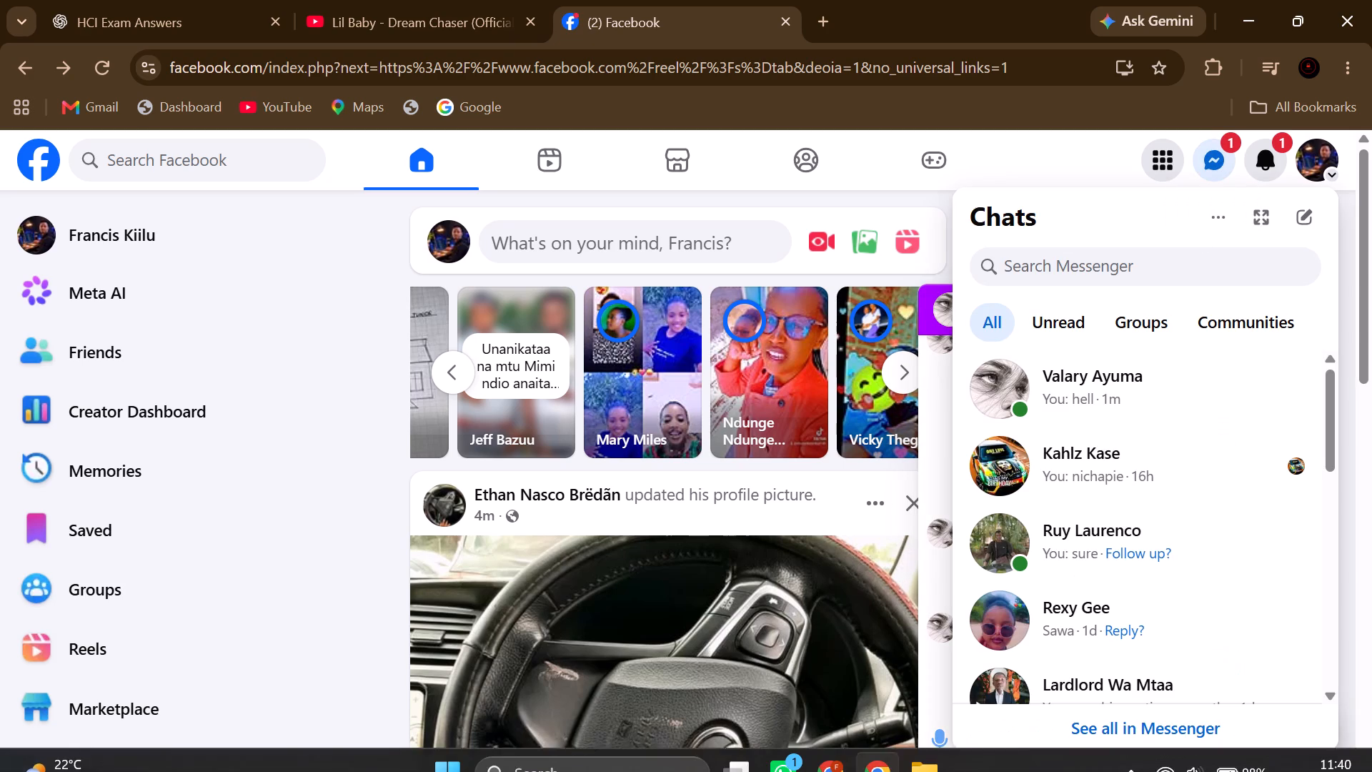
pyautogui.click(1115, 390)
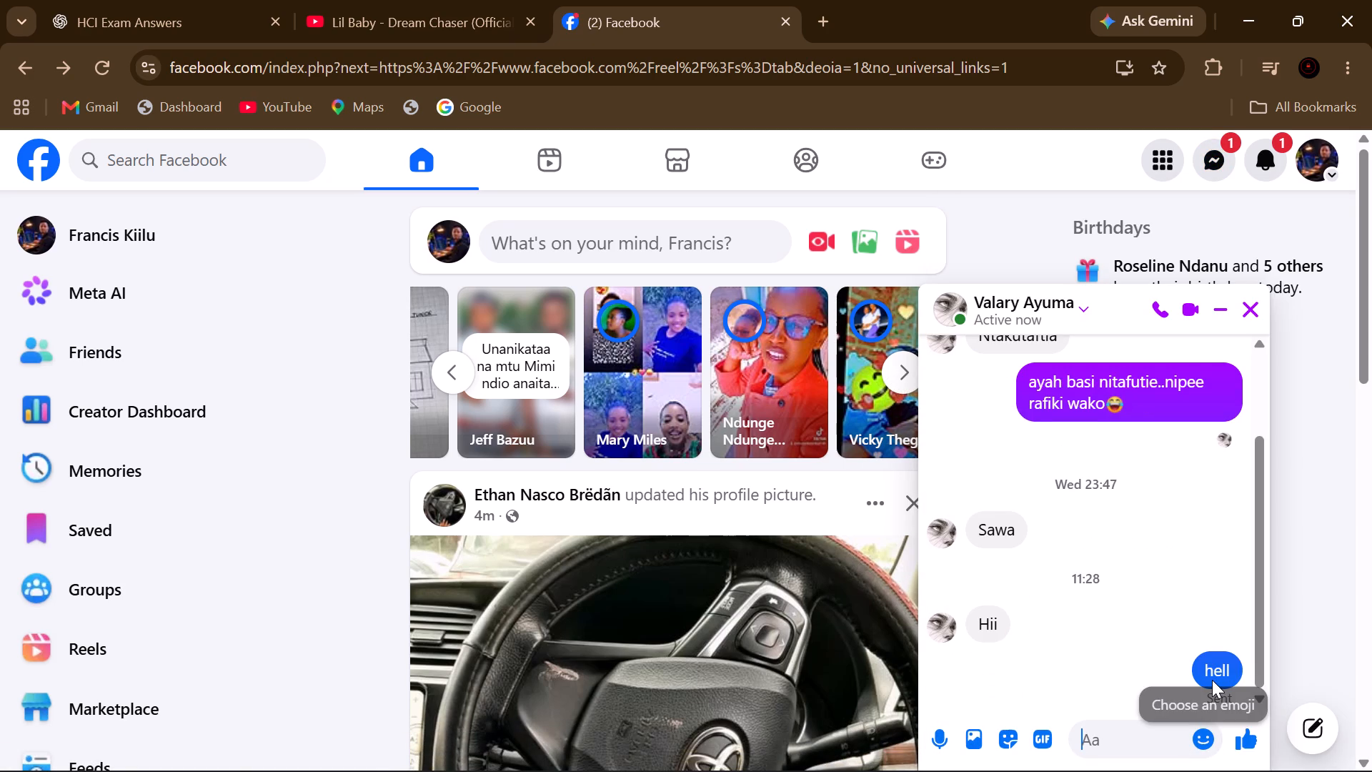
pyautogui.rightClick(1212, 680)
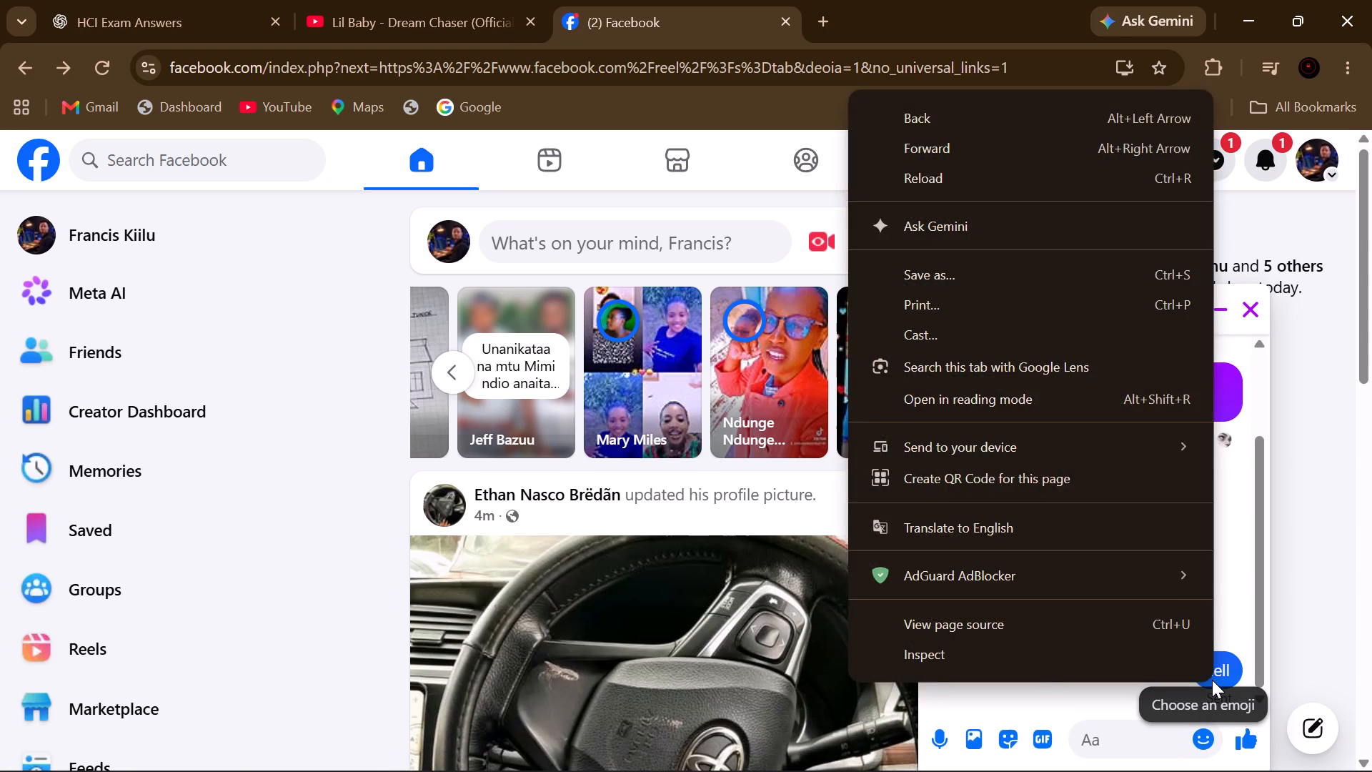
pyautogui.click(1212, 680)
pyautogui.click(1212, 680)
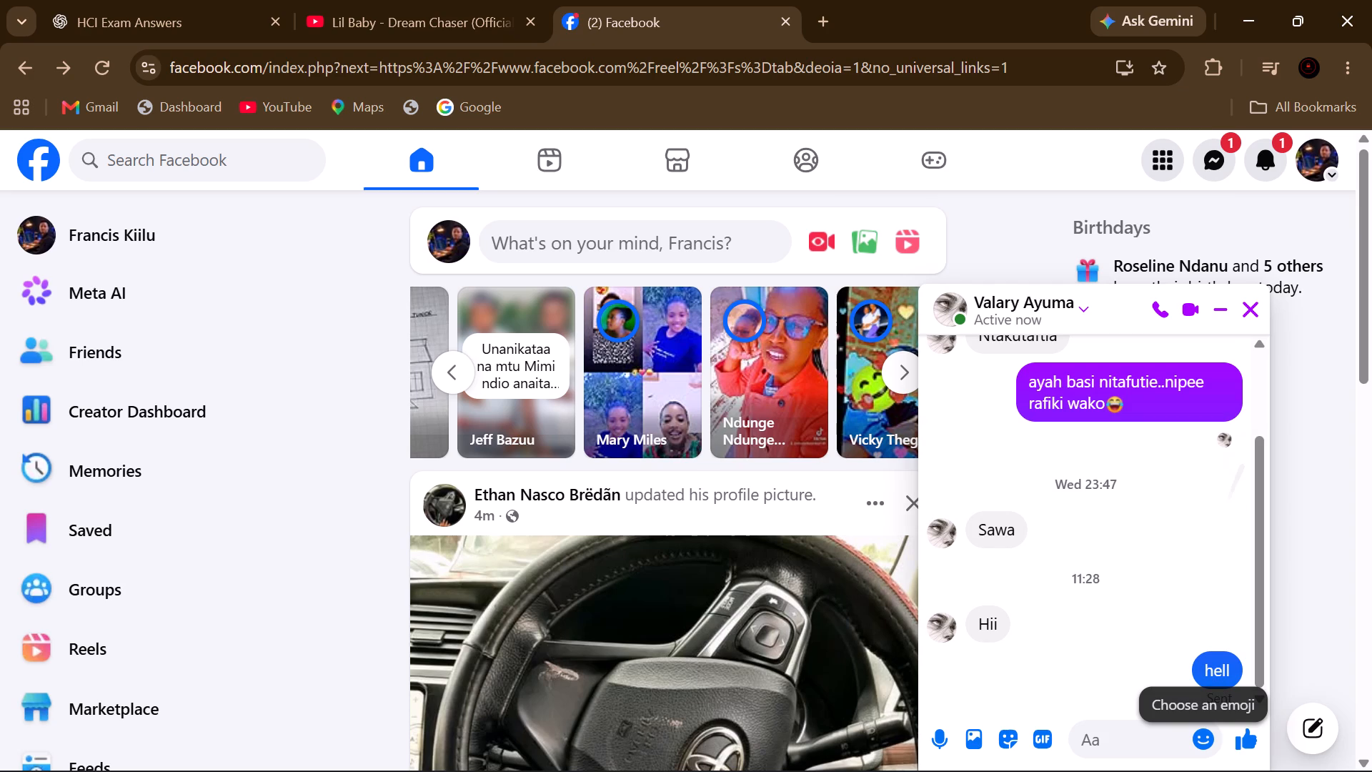
# Send the corrected greeting "hello" in the same Facebook chat.
pyautogui.click(1231, 517)
pyautogui.click(1231, 517)
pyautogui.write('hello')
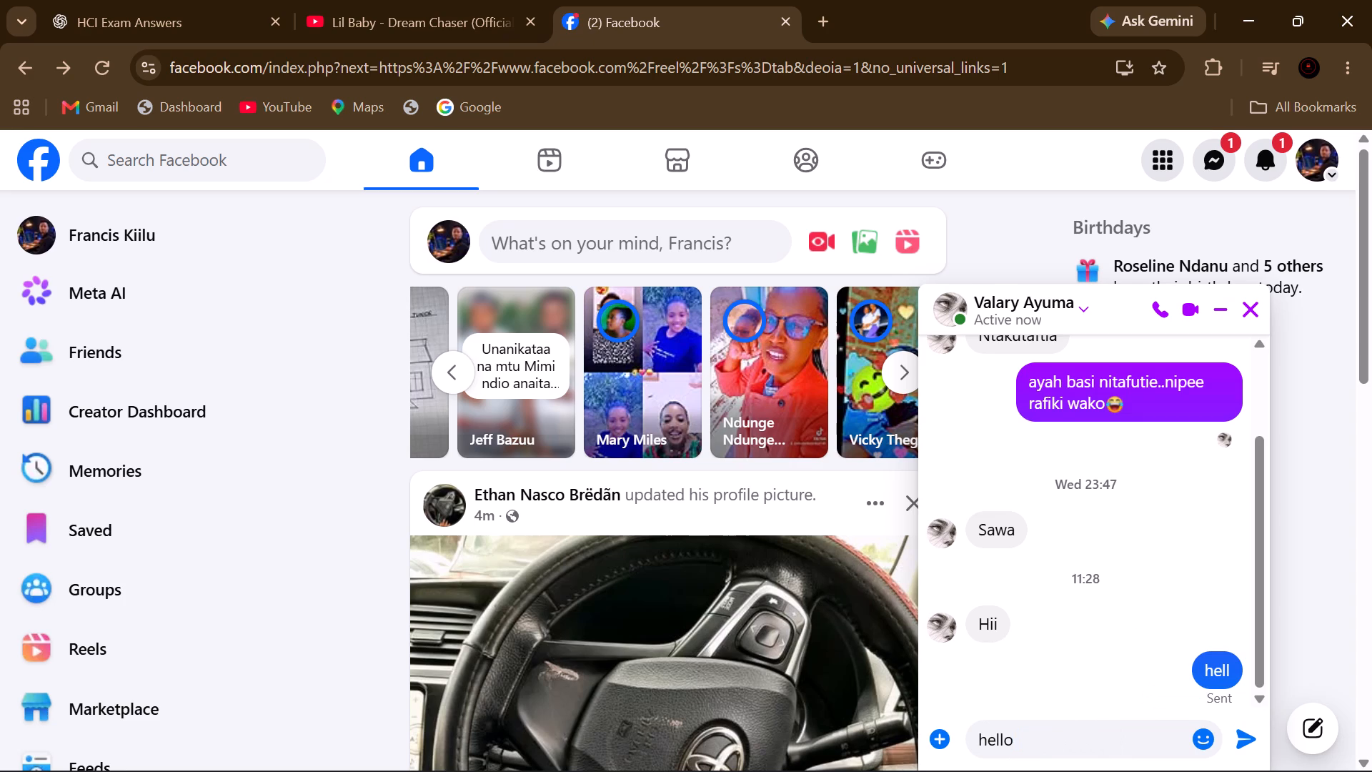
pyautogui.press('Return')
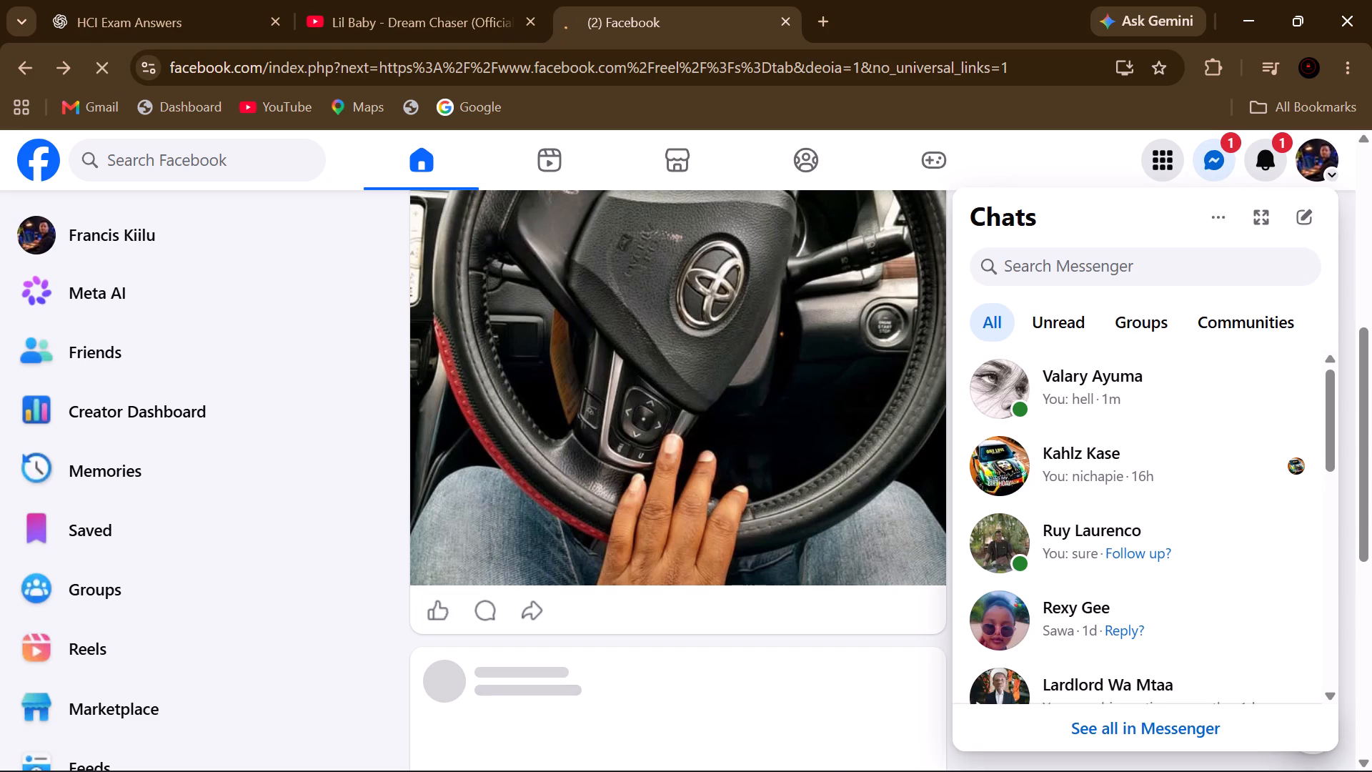